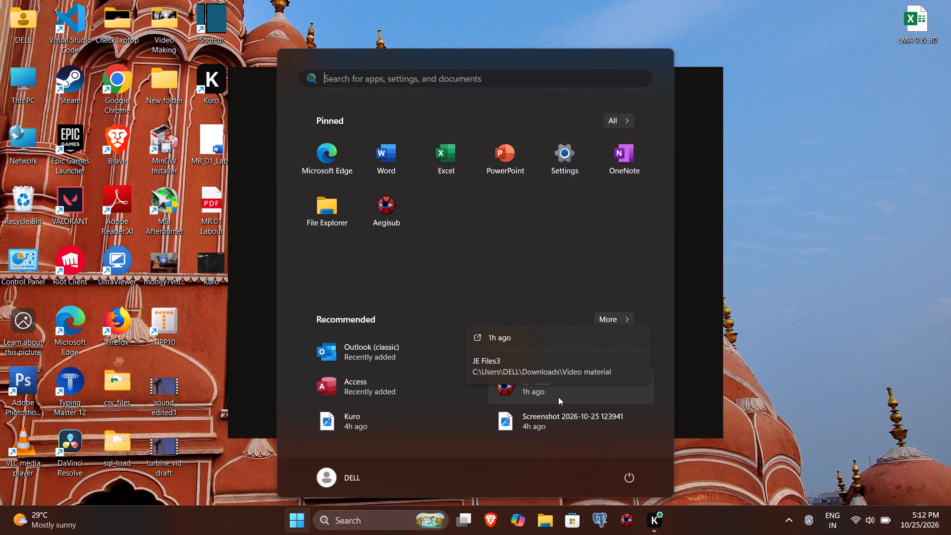
Open the recent subtitle file JE Files3 in Aegisub together with its associated video and audio.
left_click(558, 397)
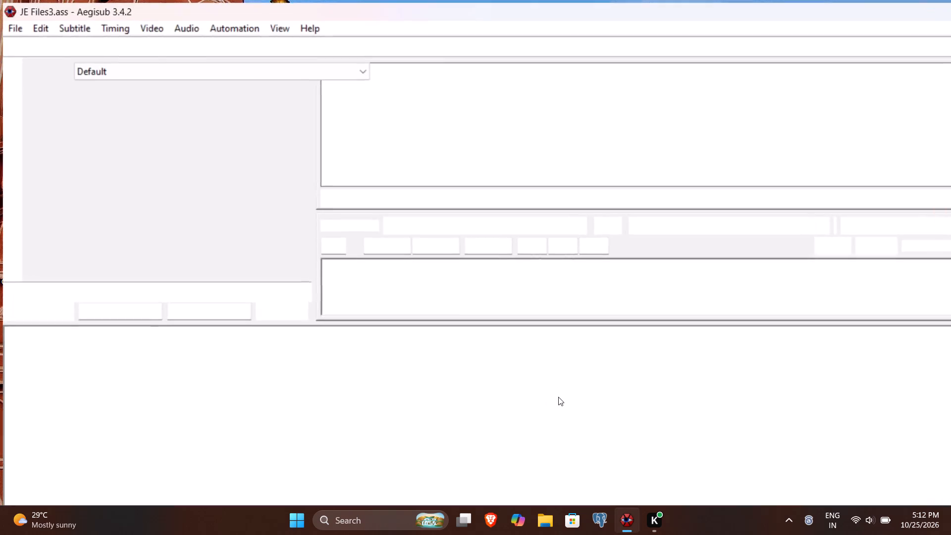
key("Return")
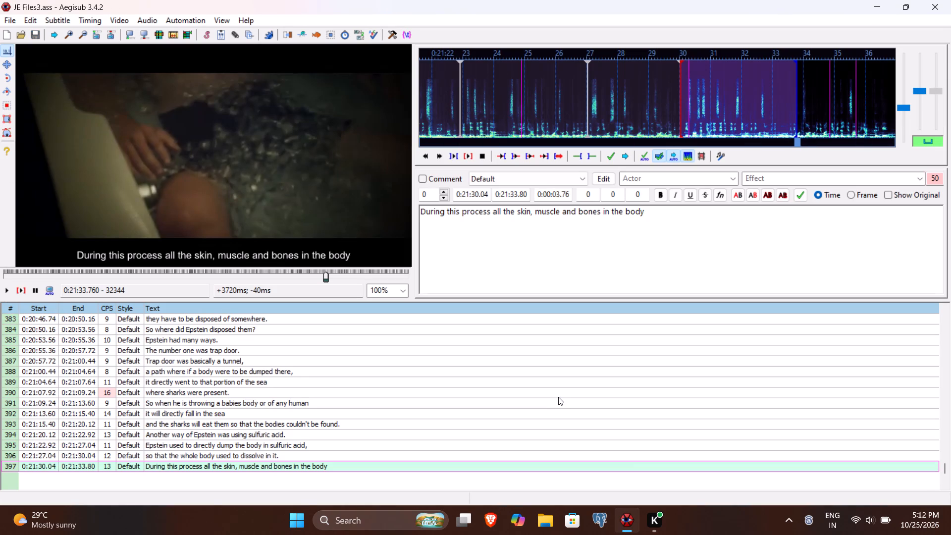
Play the video segment of subtitle line 397, "During this process all the skin, muscle and bones in the body".
left_click(22, 287)
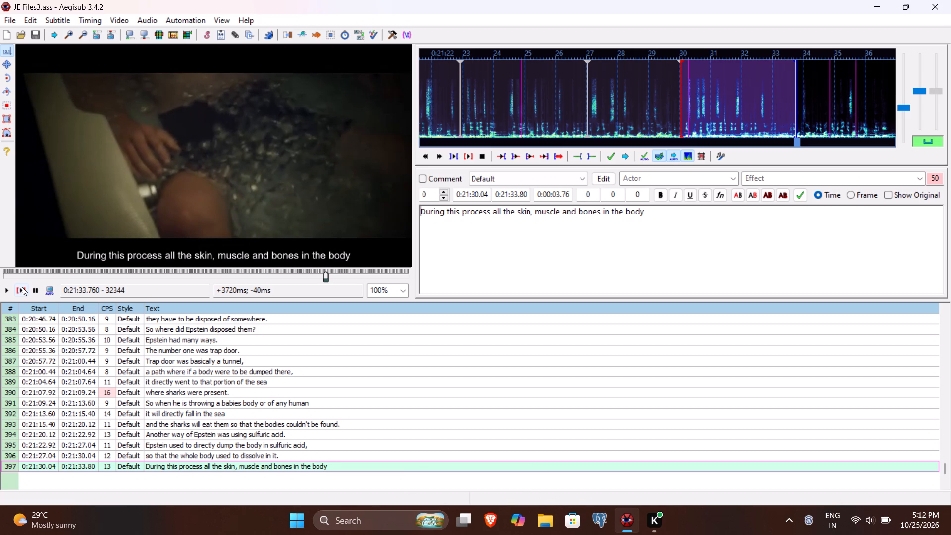
Play back subtitle line 397 against the video and commit it, adding a new line after it.
left_click(22, 286)
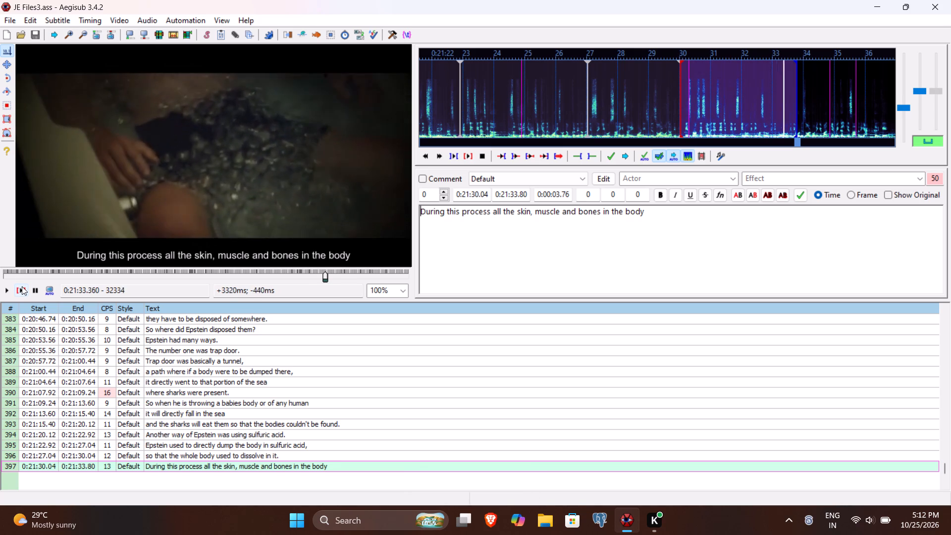
key("Return")
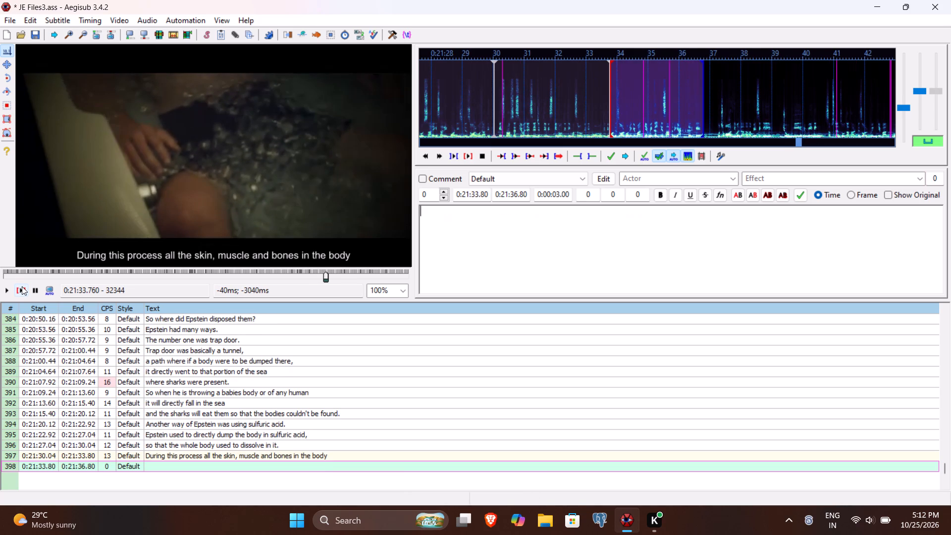
Transcribe line 398 from its audio as "they dissolve and react with the chemical", check it against playback and commit it.
left_click(22, 286)
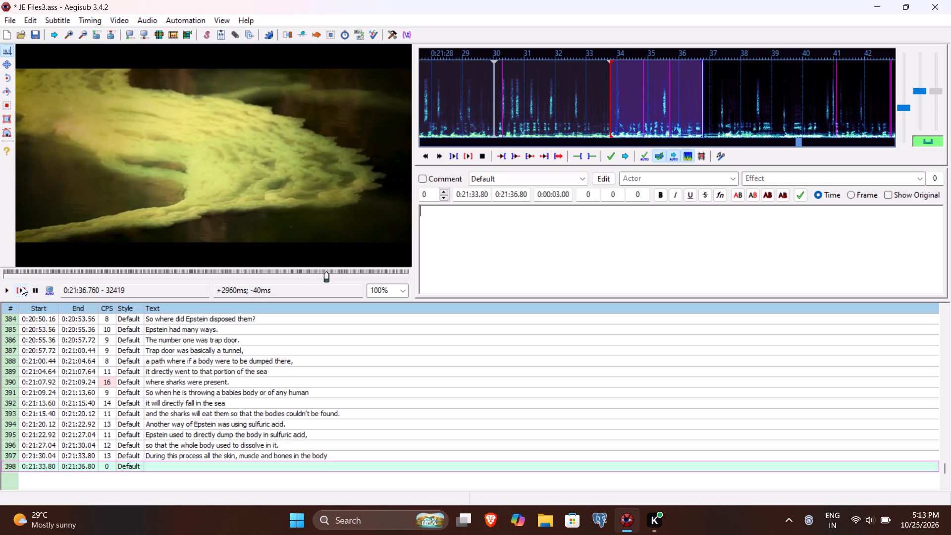
type("they dissolc")
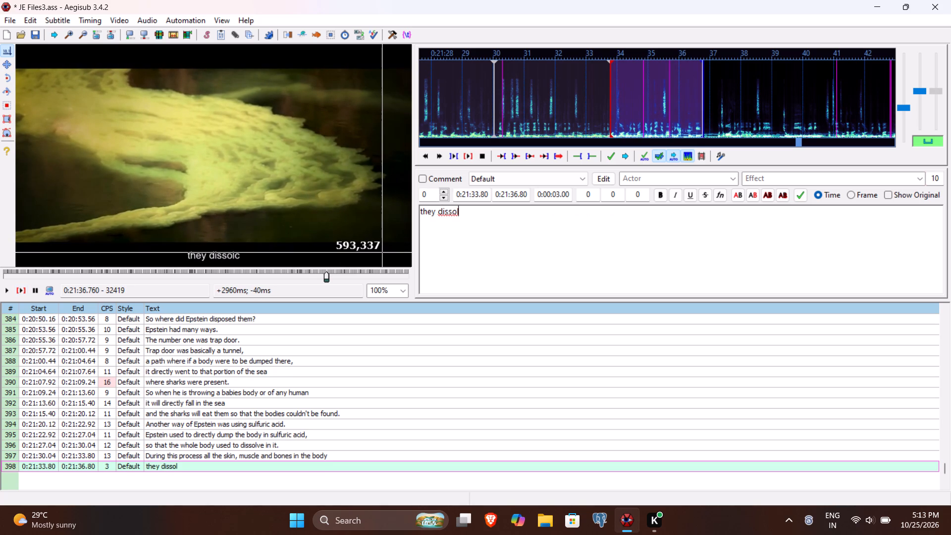
key("BackSpace")
type("ve")
key("space")
type("and react with the chemc")
key("BackSpace")
type("ic")
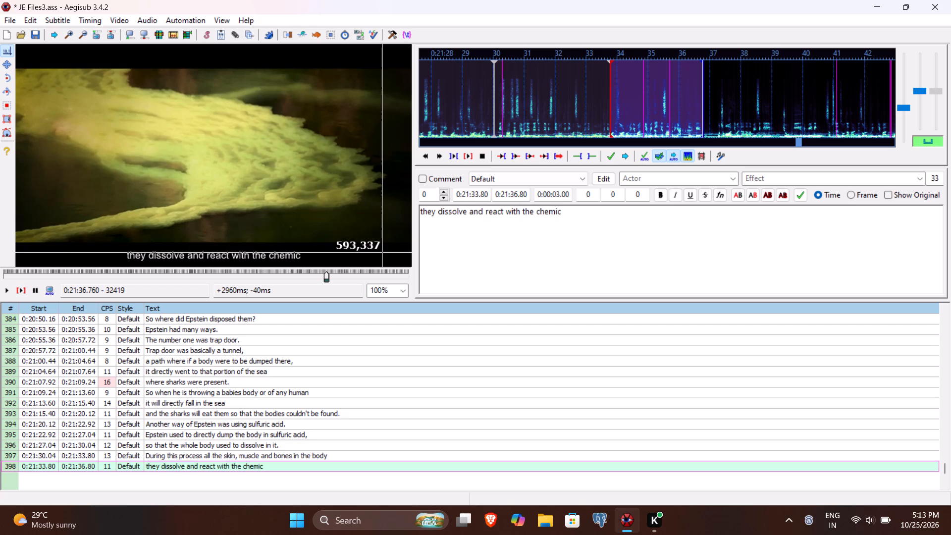
type("al")
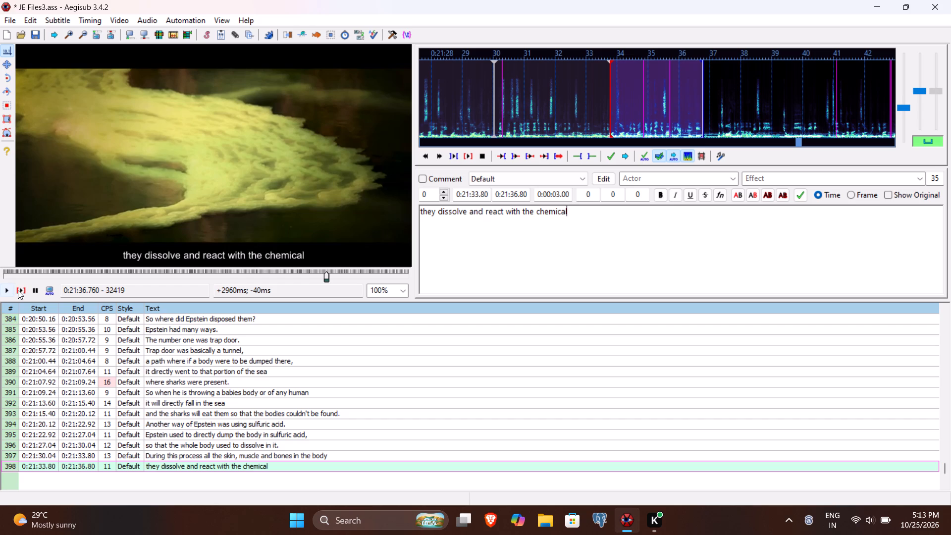
left_click(24, 287)
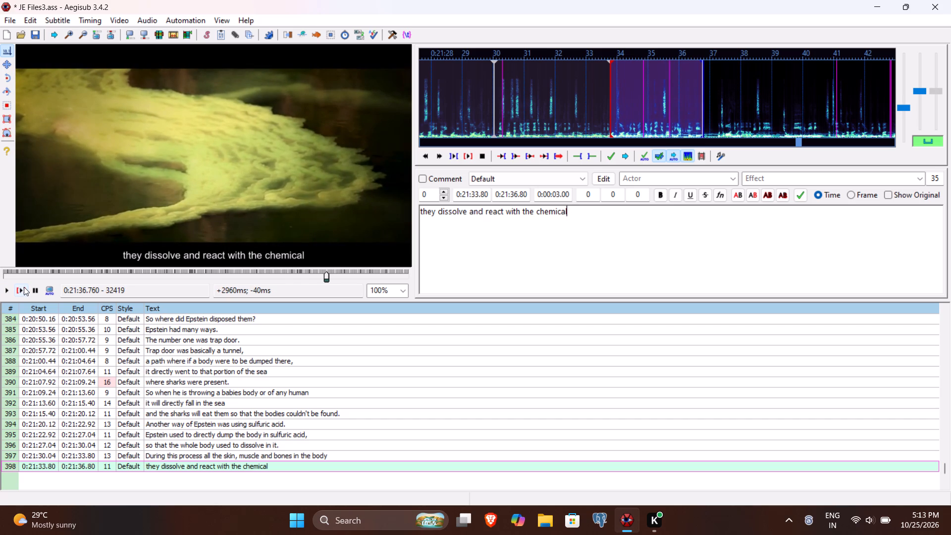
key("Return")
Listen to line 399 and set its start time to 0:21:37.24 and end time to 0:21:38.44.
left_click(24, 287)
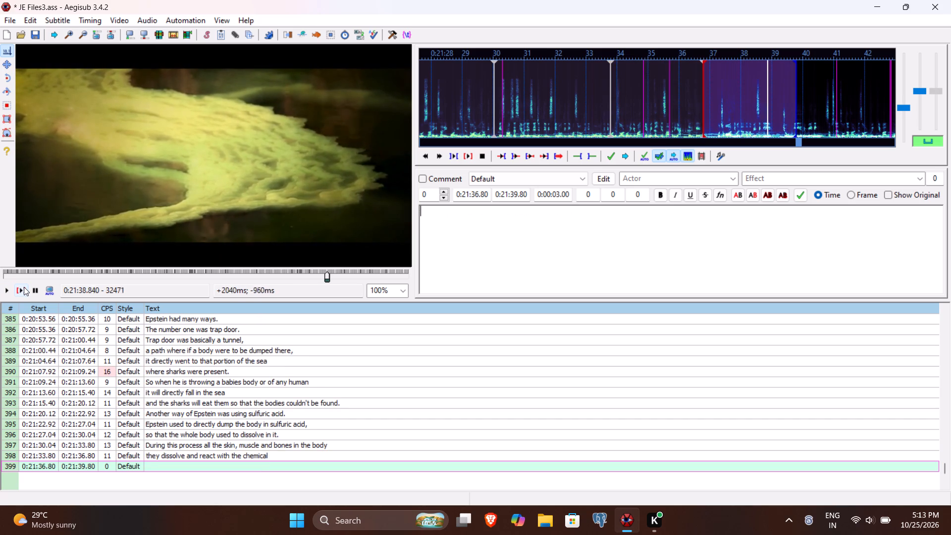
left_click(24, 287)
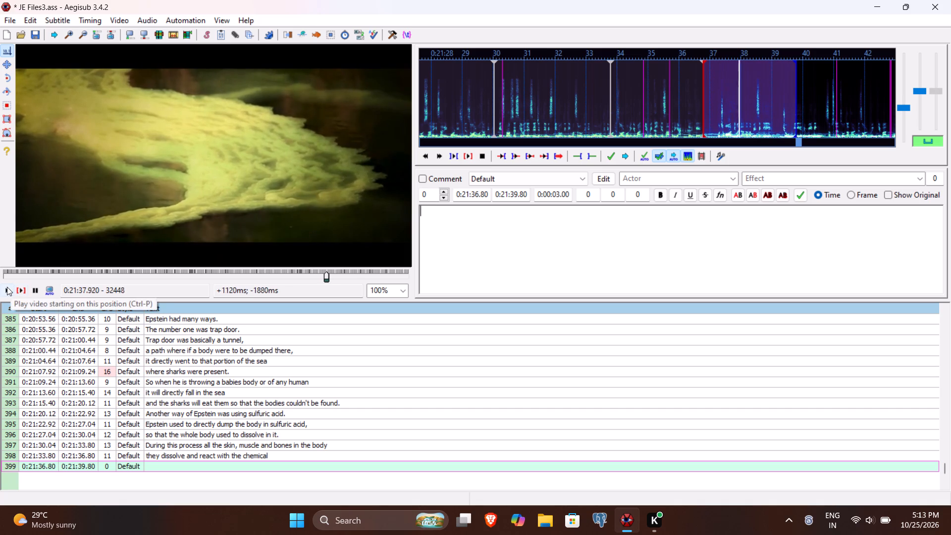
left_click(7, 287)
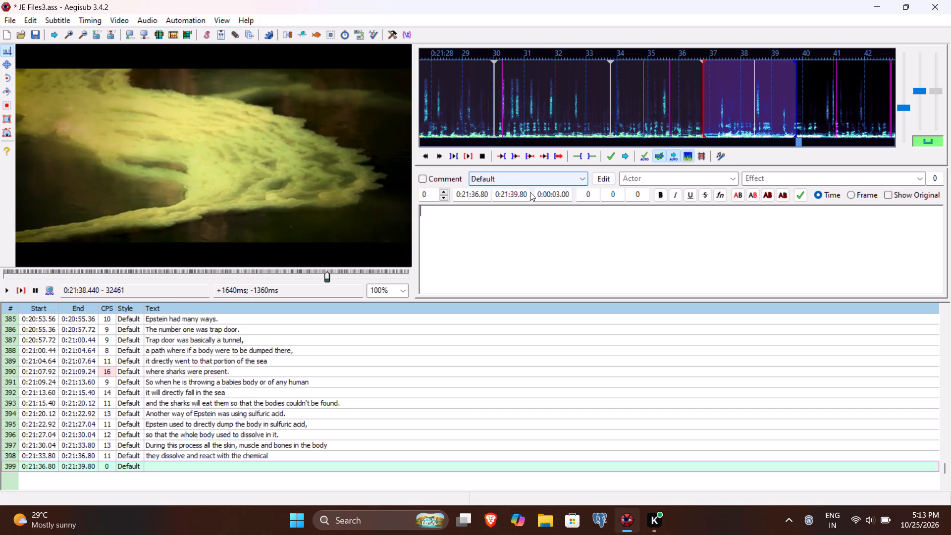
left_click(515, 196)
key("8")
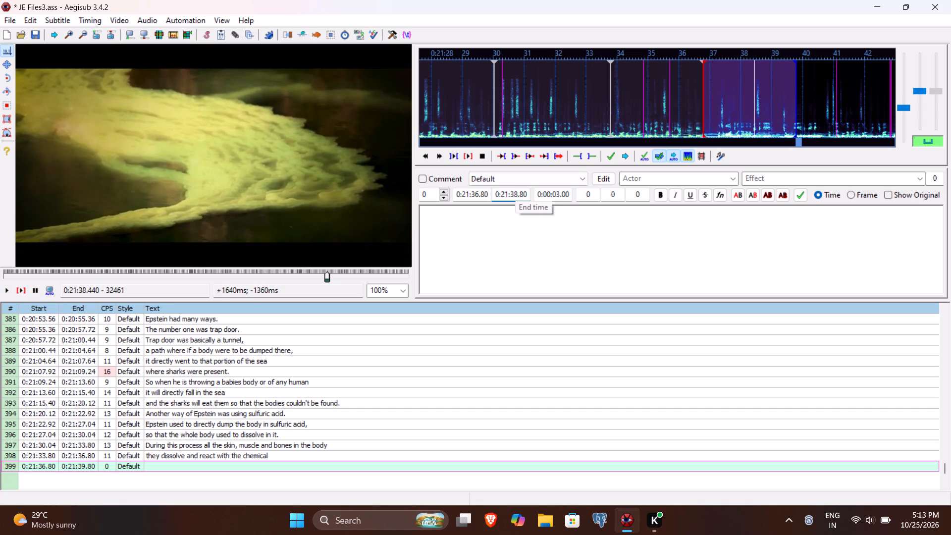
type("44")
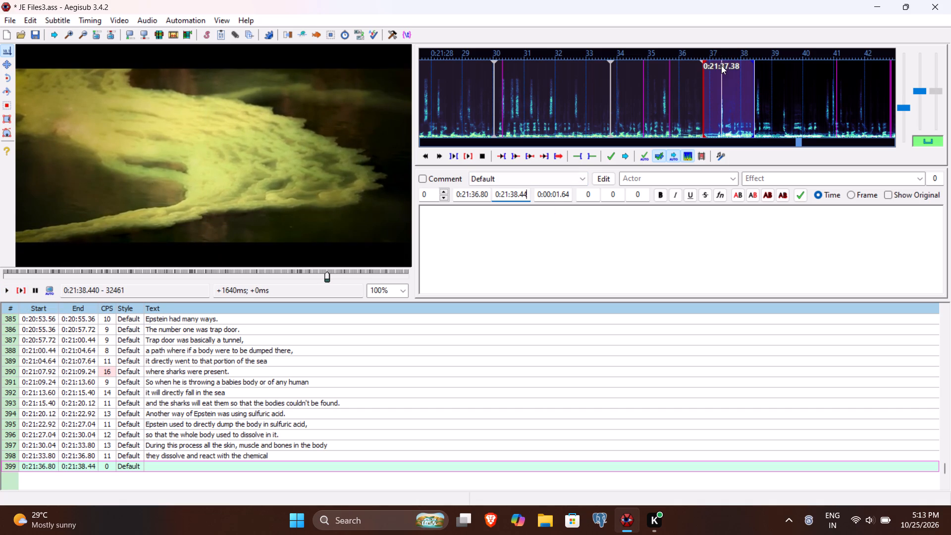
left_click(475, 194)
type("724")
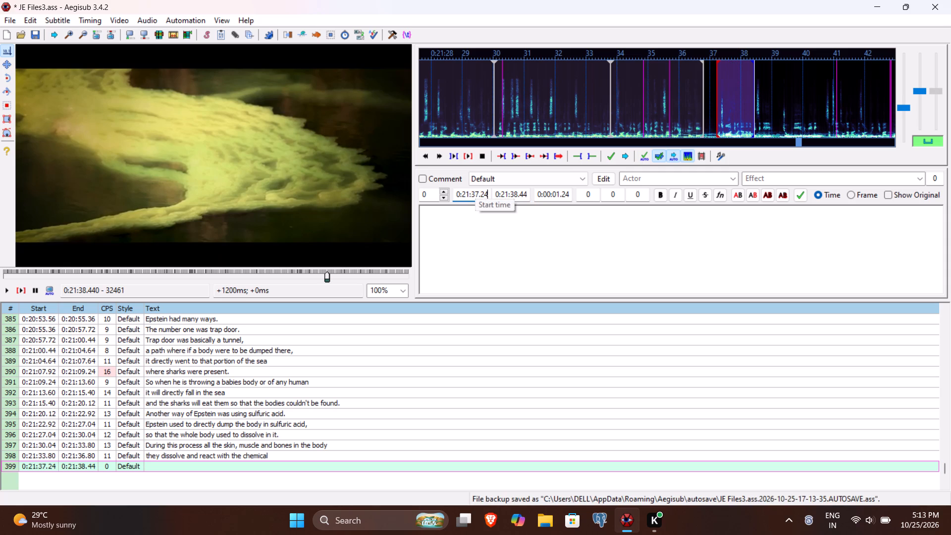
Replay line 399, enter its text as "turned into something else." and commit it.
left_click(19, 288)
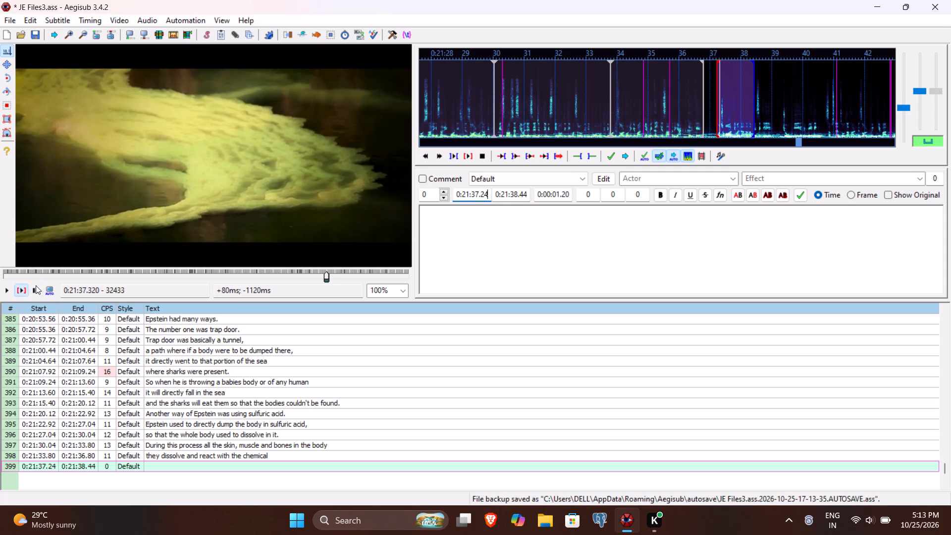
left_click(479, 258)
type("turned into somet")
type("hing else entirely")
key("ctrl+shift+Left")
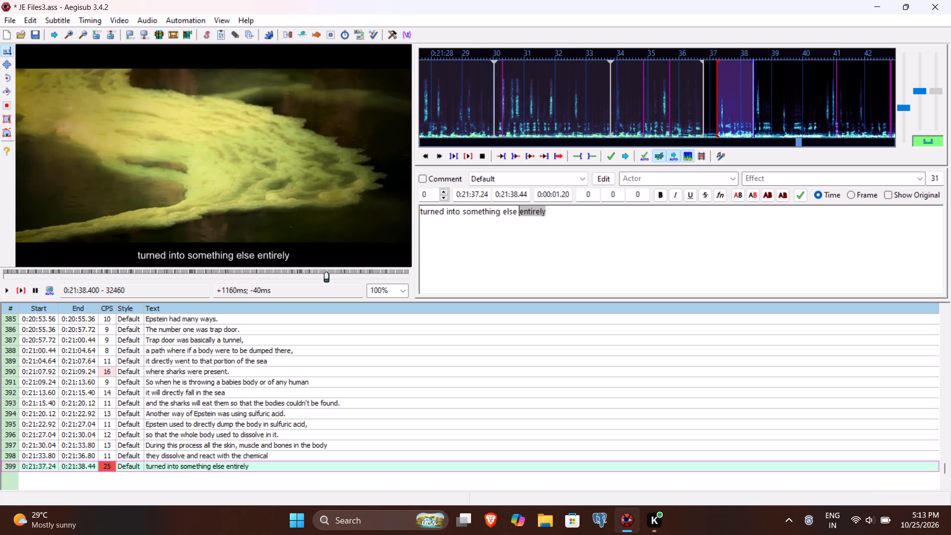
key("BackSpace")
key("BackSpace")
key("period")
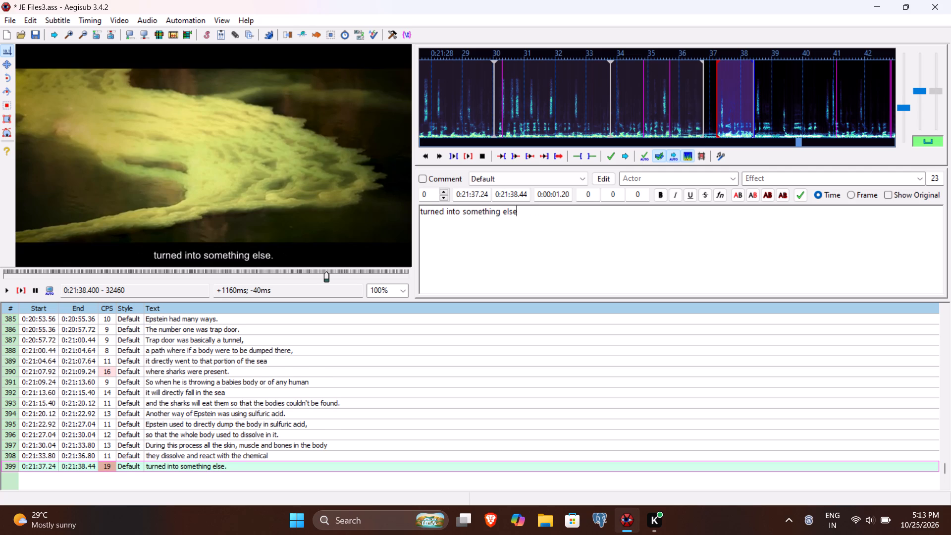
key("Return")
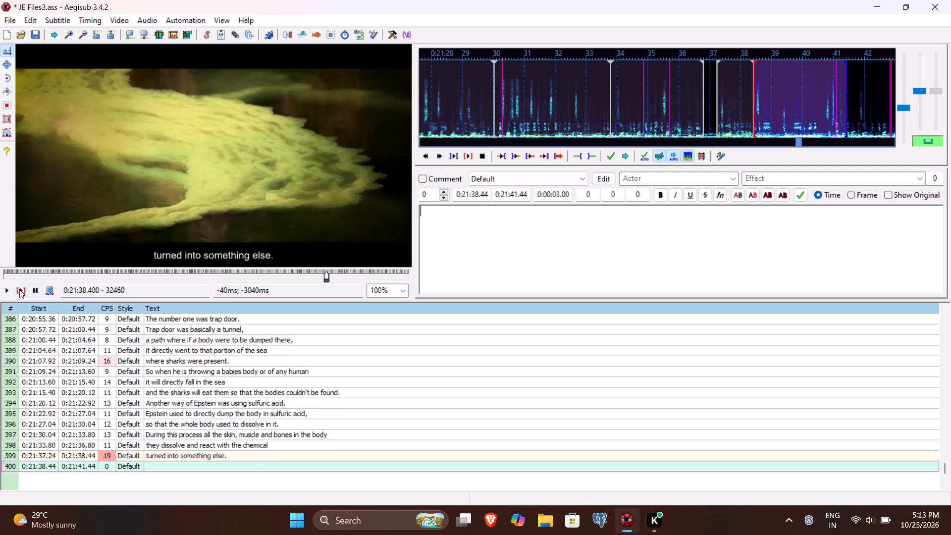
Play line 400 through to the end of the spoken phrase and set its end time to 0:21:42.96.
left_click(19, 289)
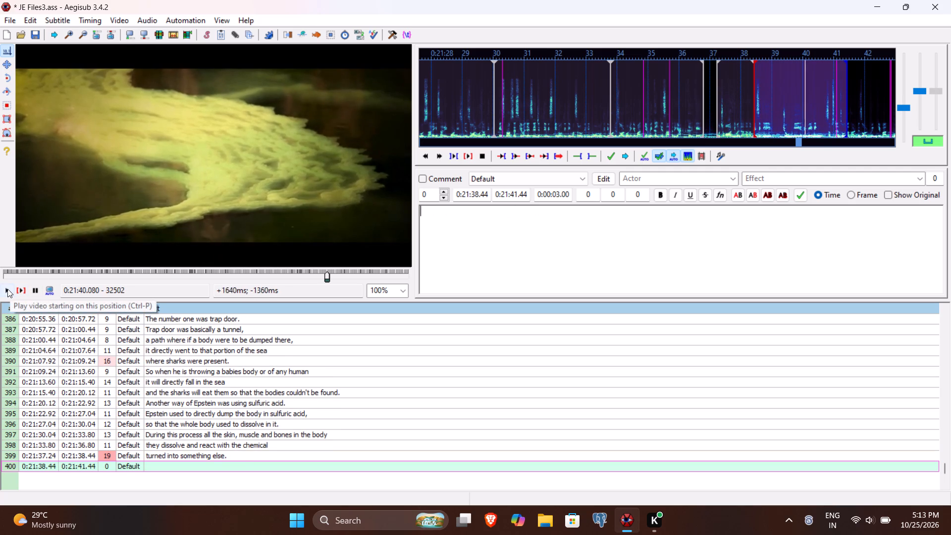
left_click(7, 289)
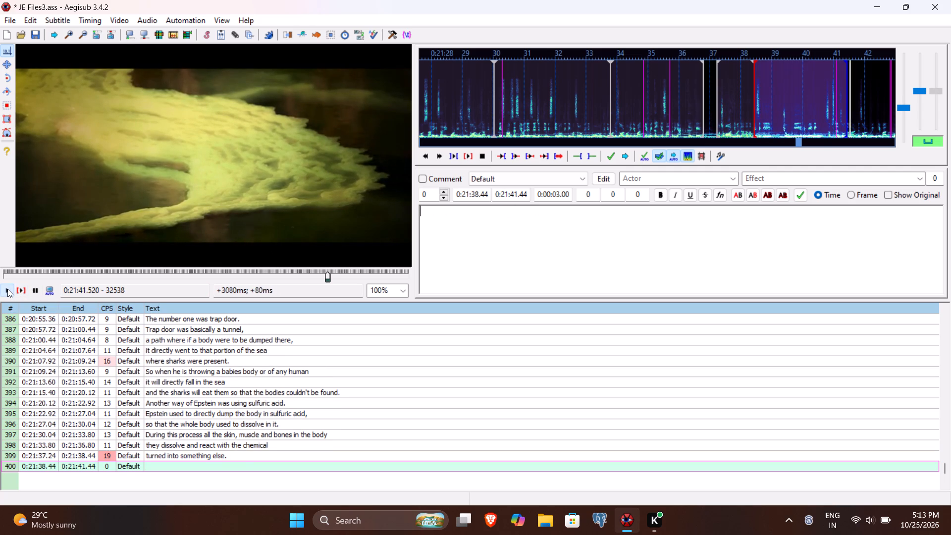
left_click(7, 289)
left_click(7, 289)
left_click(7, 289)
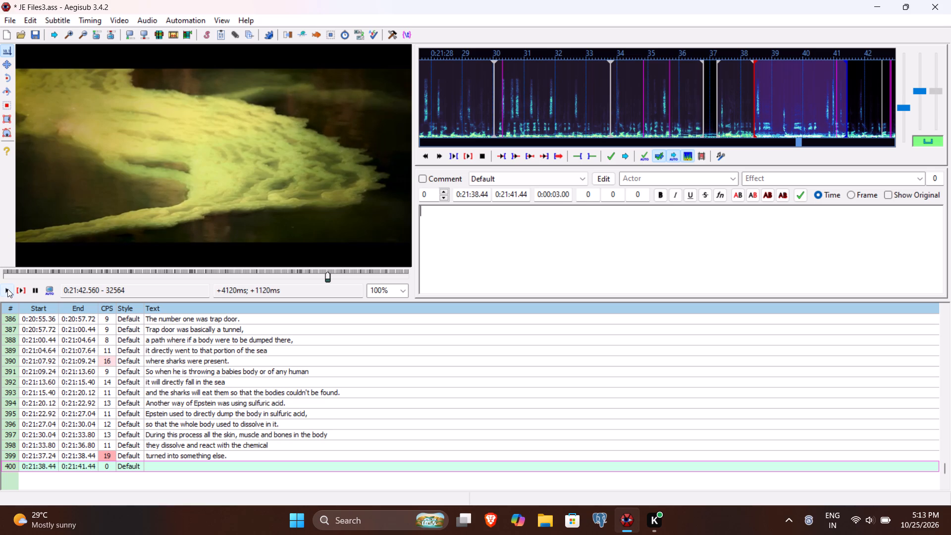
left_click(7, 289)
left_click(7, 289)
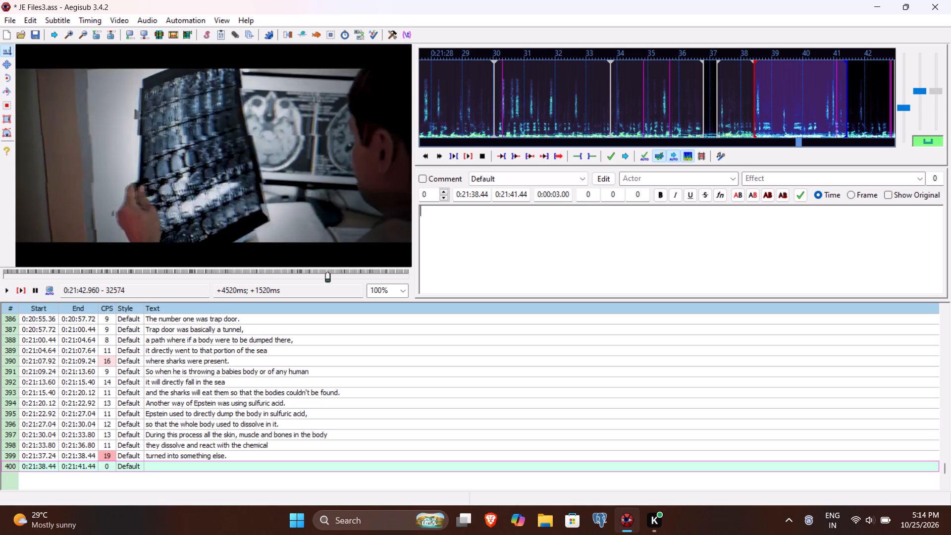
left_click(513, 196)
type("296")
Enter "Basically the substance that is left after dissolving" as the text of line 400.
left_click(511, 221)
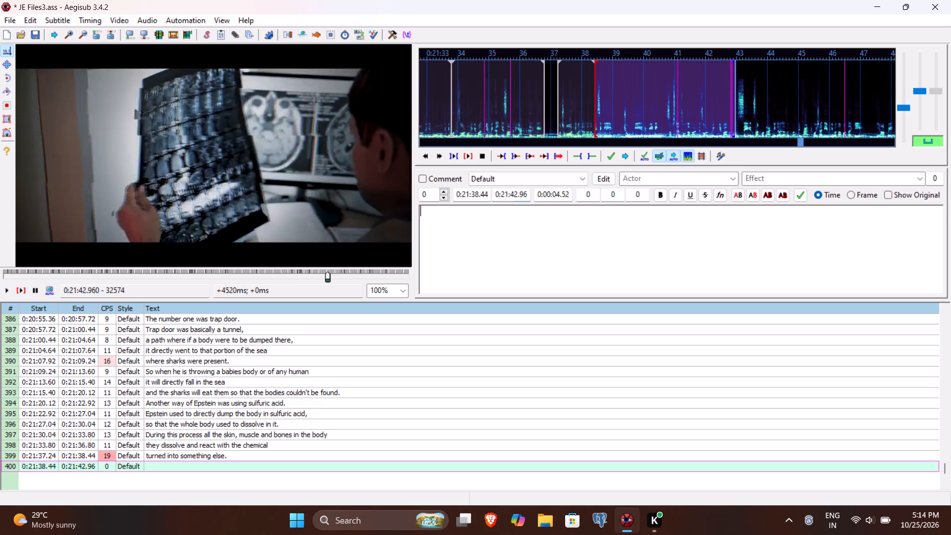
type("Basically the substance that is lef")
key("space")
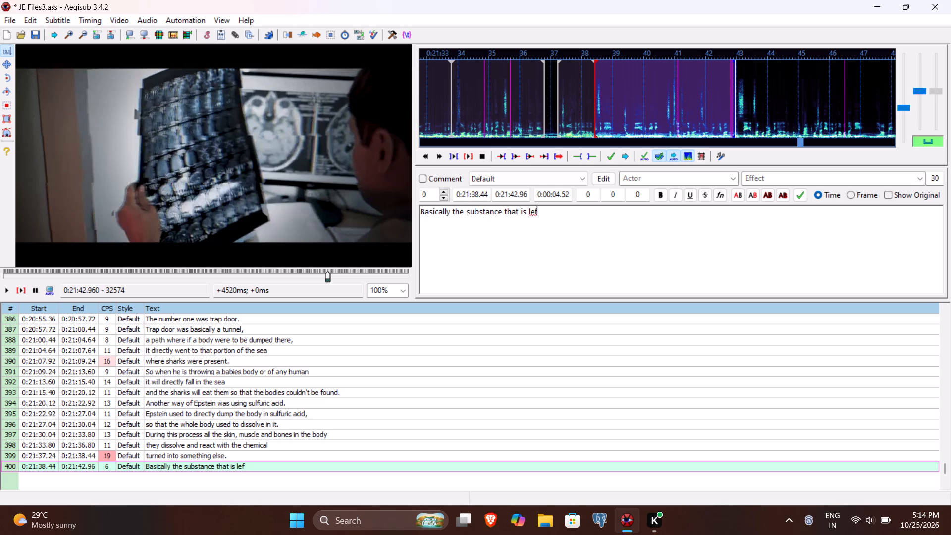
key("BackSpace")
type("t after dissolving")
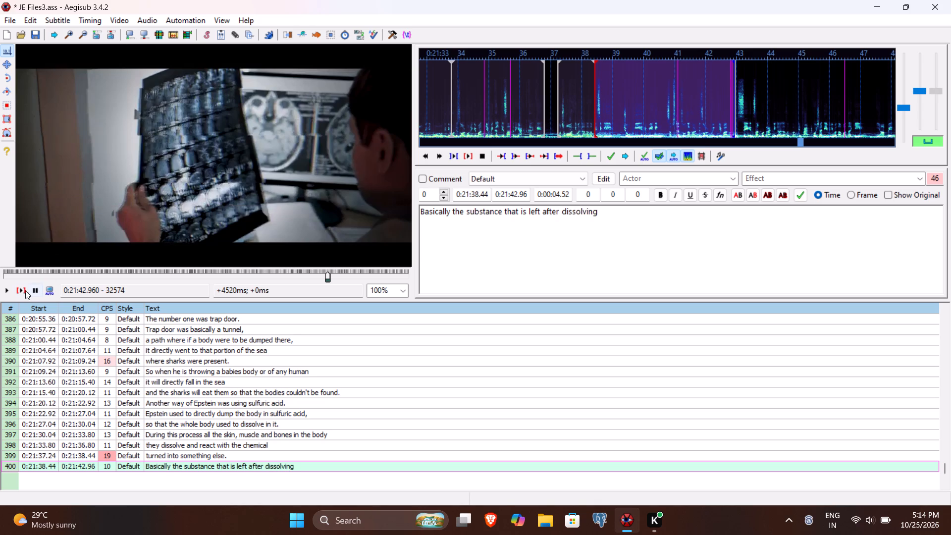
Replay line 400, insert "remaining" before "substance" in its text, and commit the line.
left_click(21, 290)
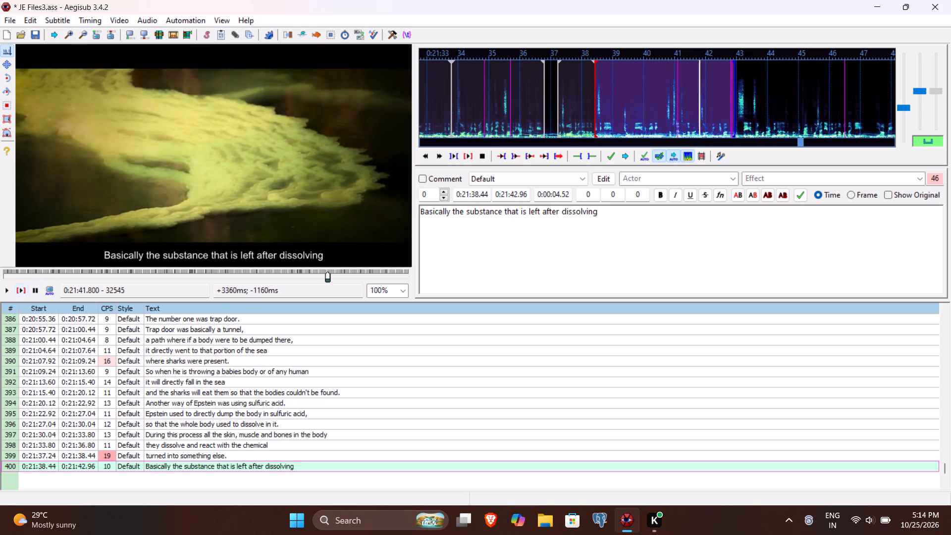
left_click(467, 214)
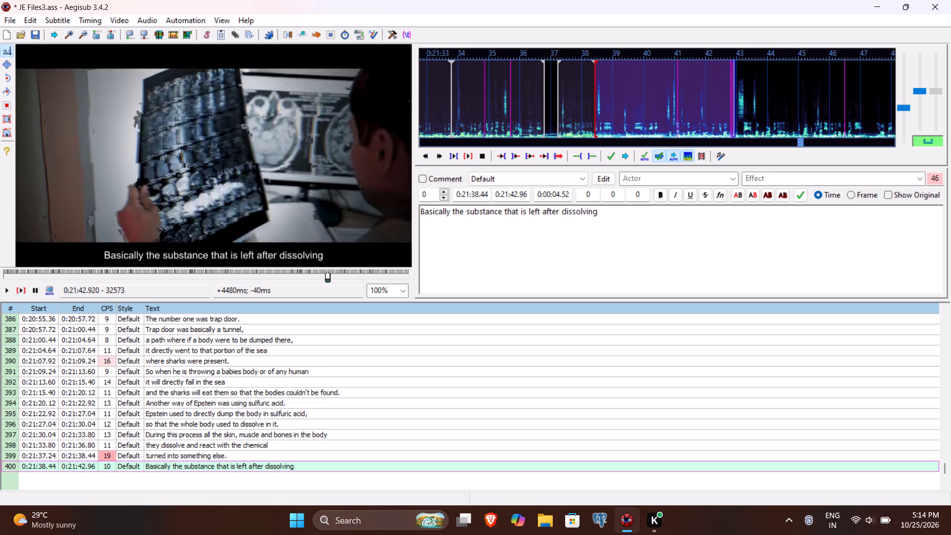
type("remi")
key("BackSpace")
type("aining")
key("space")
key("Return")
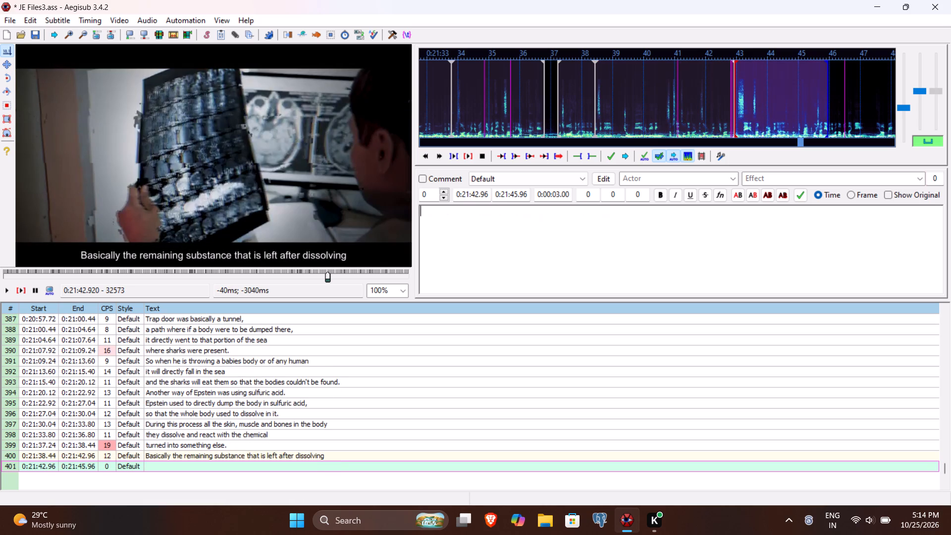
left_click(216, 455)
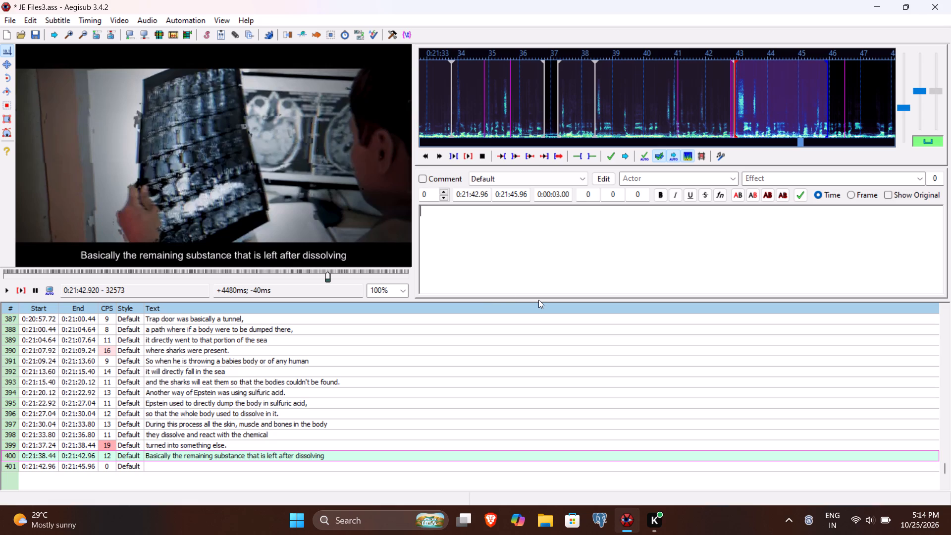
key("Return")
Listen to line 401 and set its end time to 0:21:45.00.
left_click(24, 287)
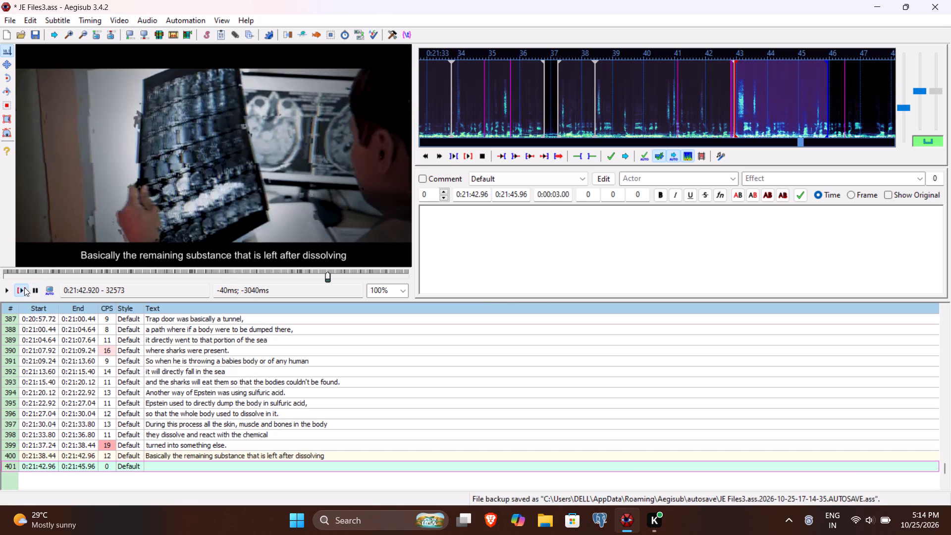
left_click(4, 291)
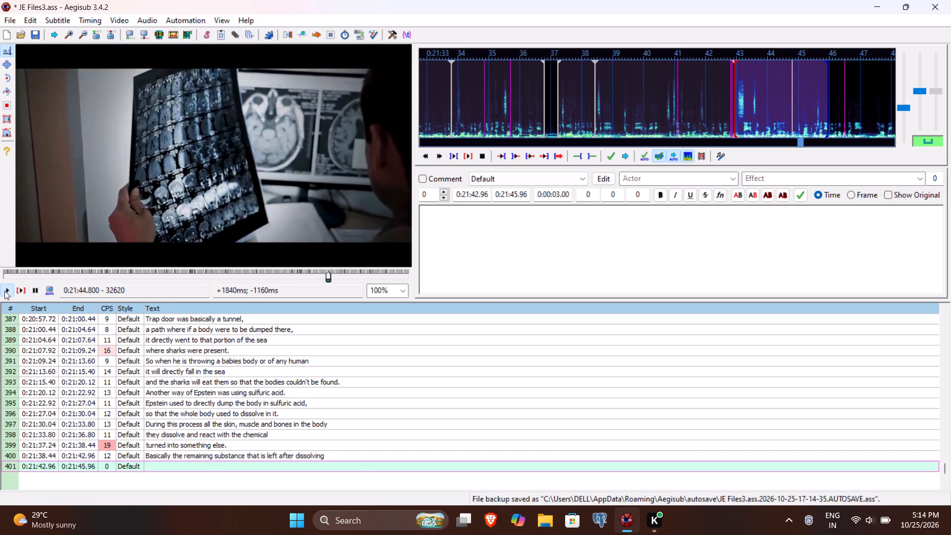
double_click(4, 291)
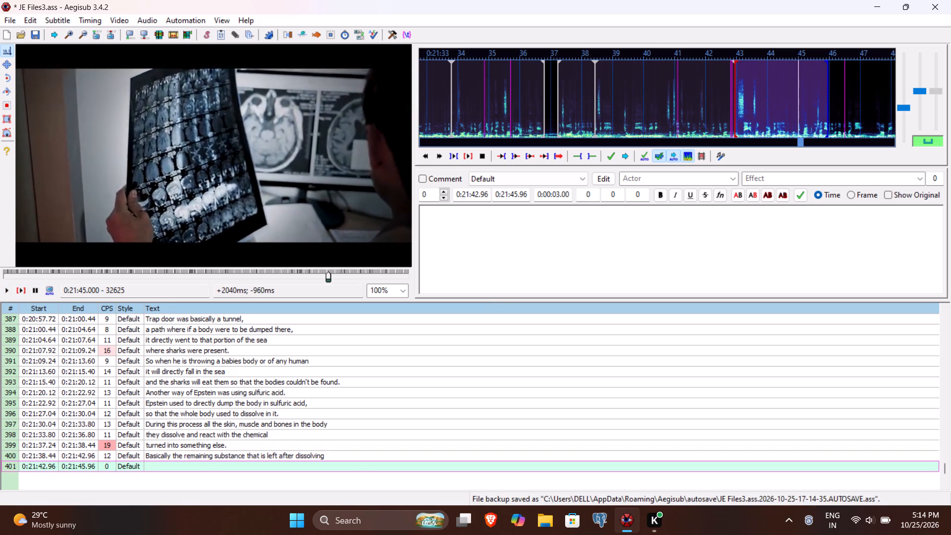
left_click(517, 194)
type("00")
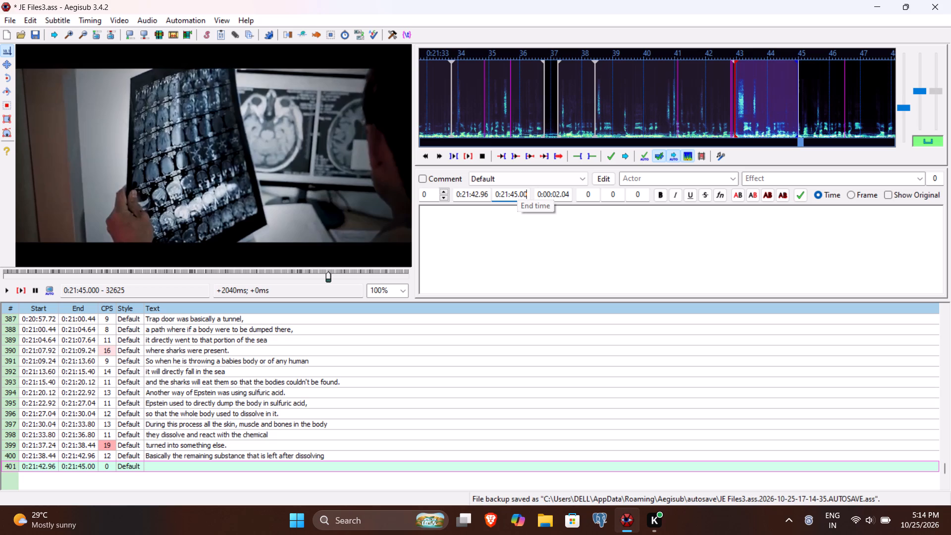
Enter "human couldn't be tracked with that." as the text of line 401 and commit the line.
left_click(504, 215)
type("human coul")
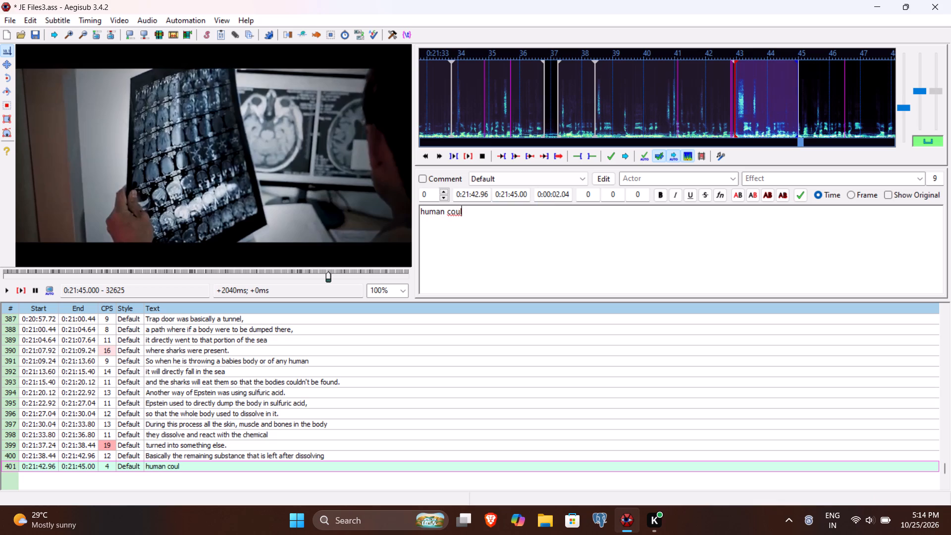
type("r'")
key("BackSpace")
type("n't")
key("space")
key("BackSpace")
key("BackSpace")
key("BackSpace")
key("BackSpace")
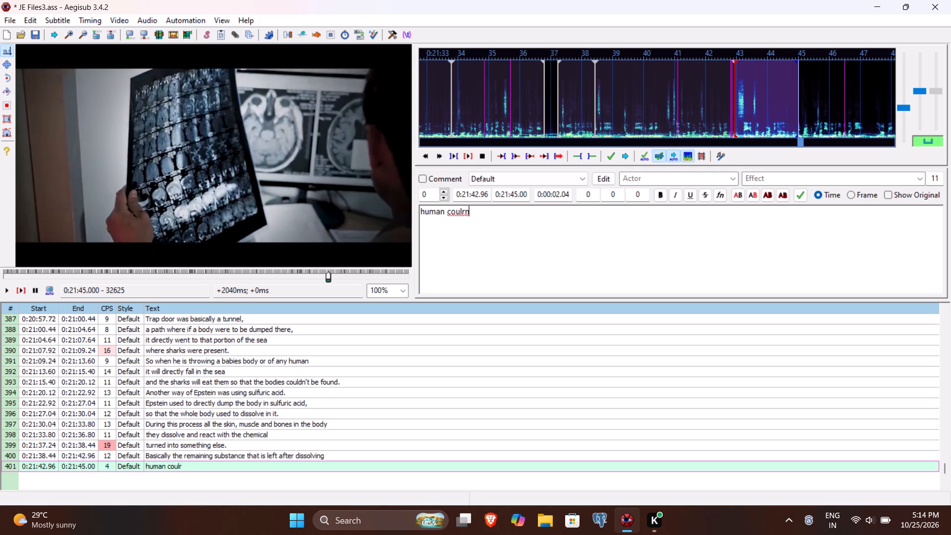
key("BackSpace")
key("d")
type("n't")
key("space")
type("be tracked tha")
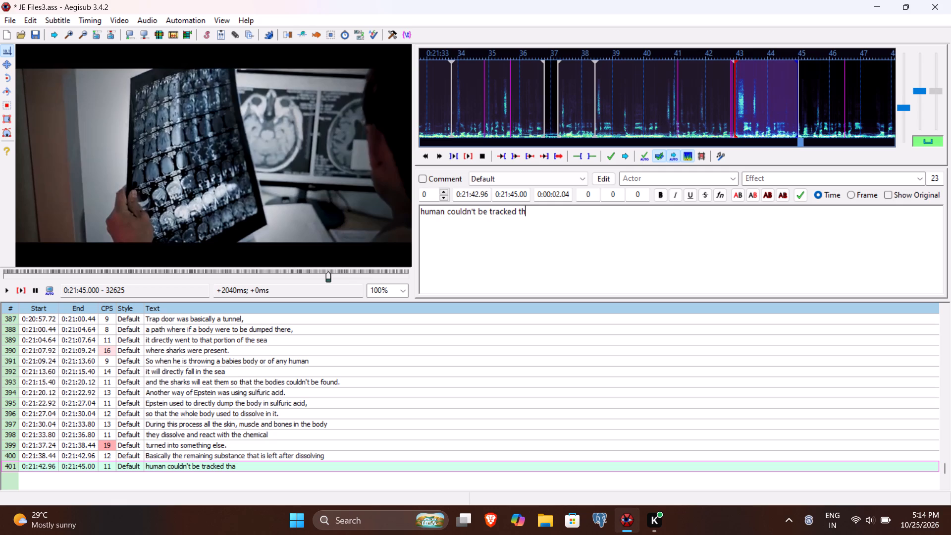
key("BackSpace")
key("BackSpace")
key("BackSpace")
type("with that.")
key("Return")
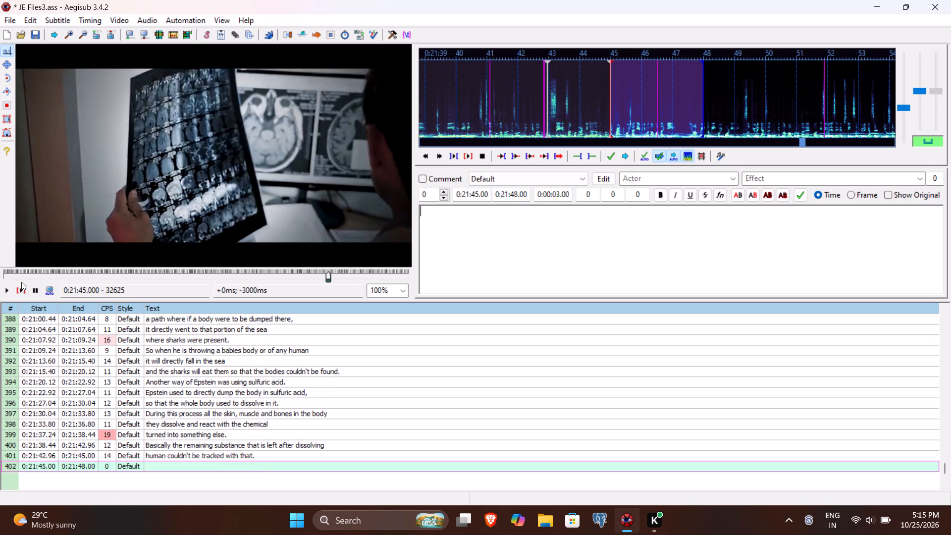
Play line 402 through to the end of the spoken phrase and set its end time to 0:21:49.24.
left_click(20, 291)
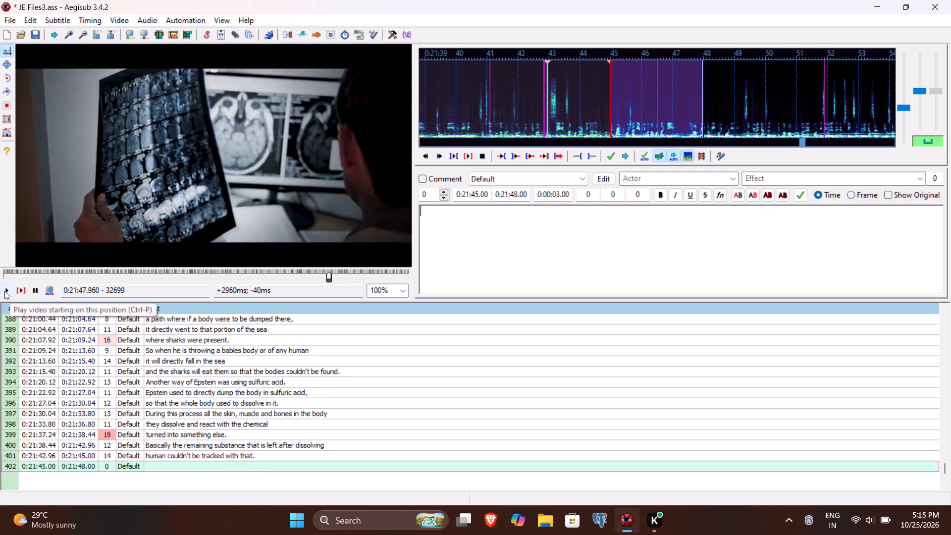
left_click(4, 291)
left_click(4, 291)
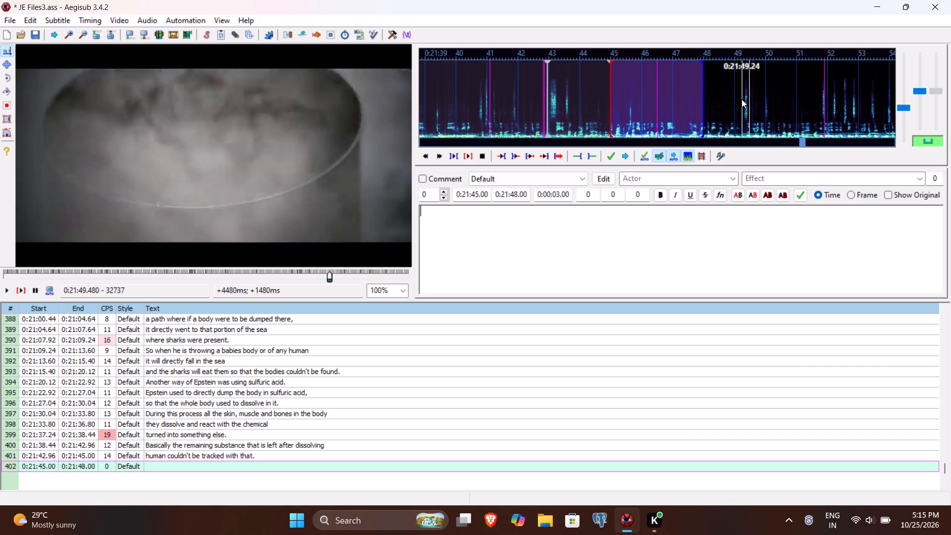
left_click(516, 194)
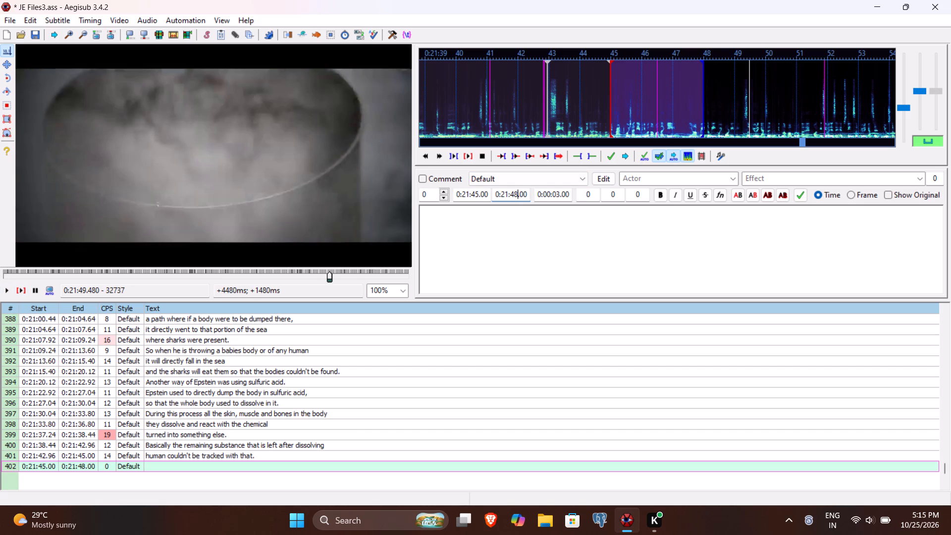
key("BackSpace")
type("924")
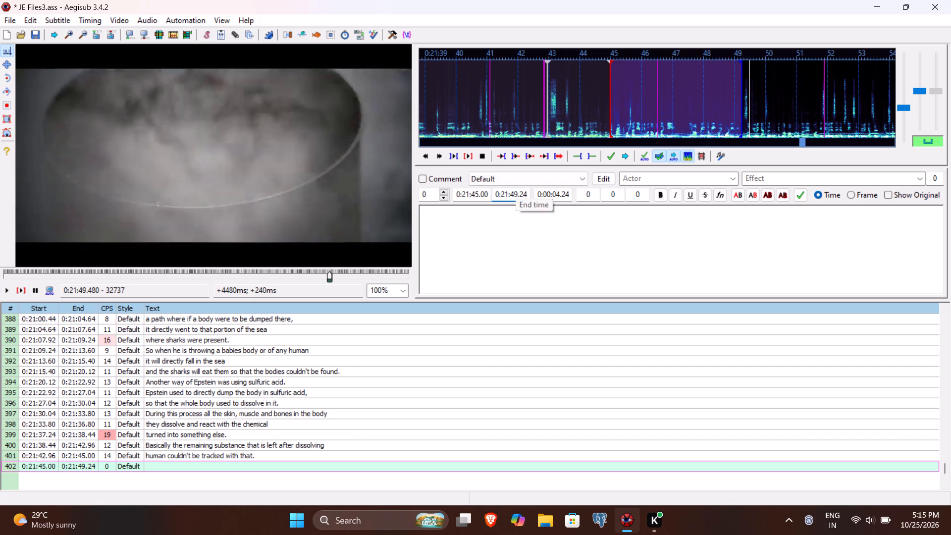
Enter "In fact nobody could even tell there was a body there." as the text of line 402, replay the line, and commit it.
left_click(503, 253)
type("In fact")
key("space")
type("novo")
key("BackSpace")
key("BackSpace")
type("body could even tell theer")
key("space")
key("BackSpace")
key("BackSpace")
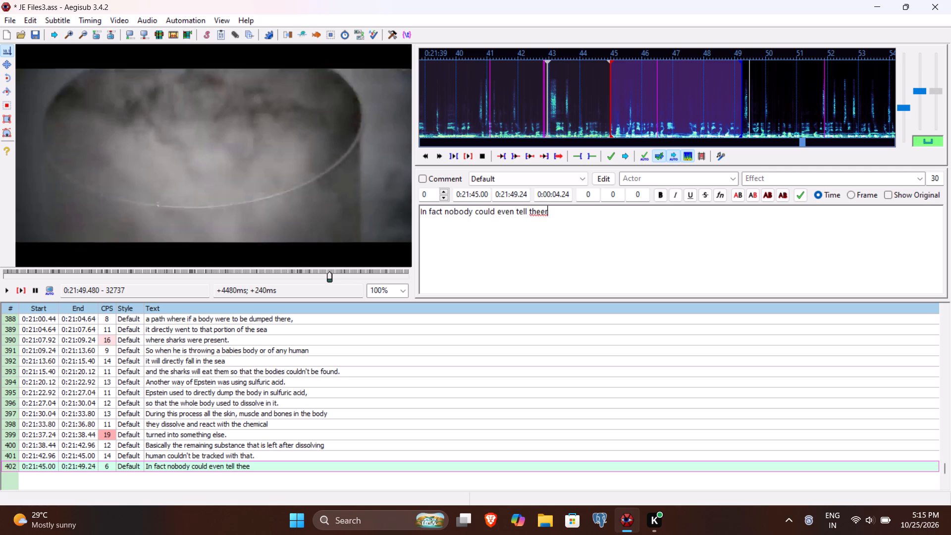
key("BackSpace")
type("re was")
key("space")
type("a body thre")
key("BackSpace")
key("BackSpace")
type("ere")
key("period")
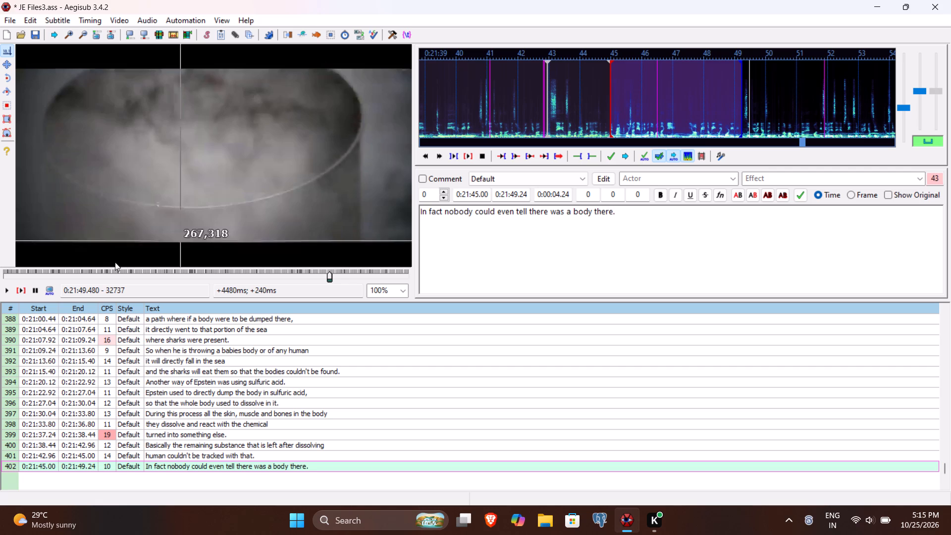
left_click(23, 288)
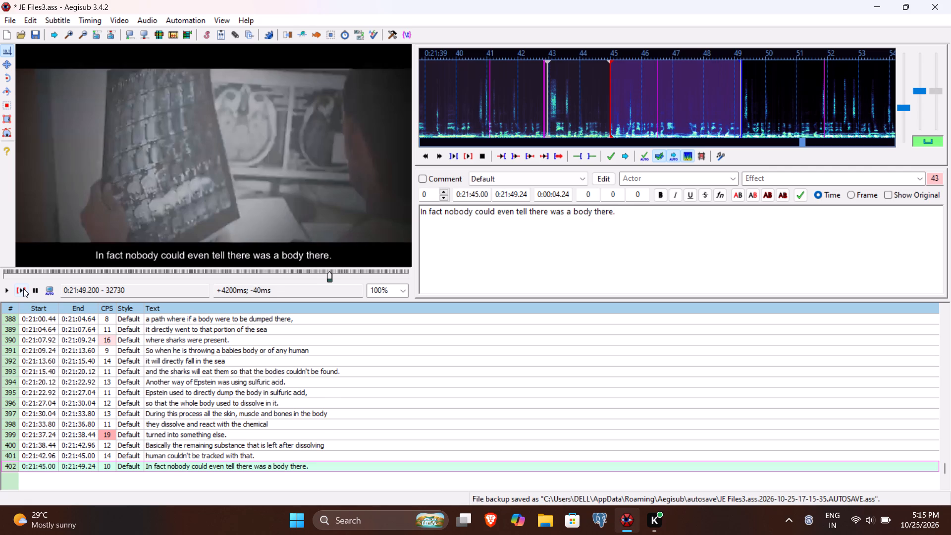
key("Return")
Play line 403 in short stretches to the end of the spoken sentence and set its end time to 0:21:54.60.
left_click(18, 290)
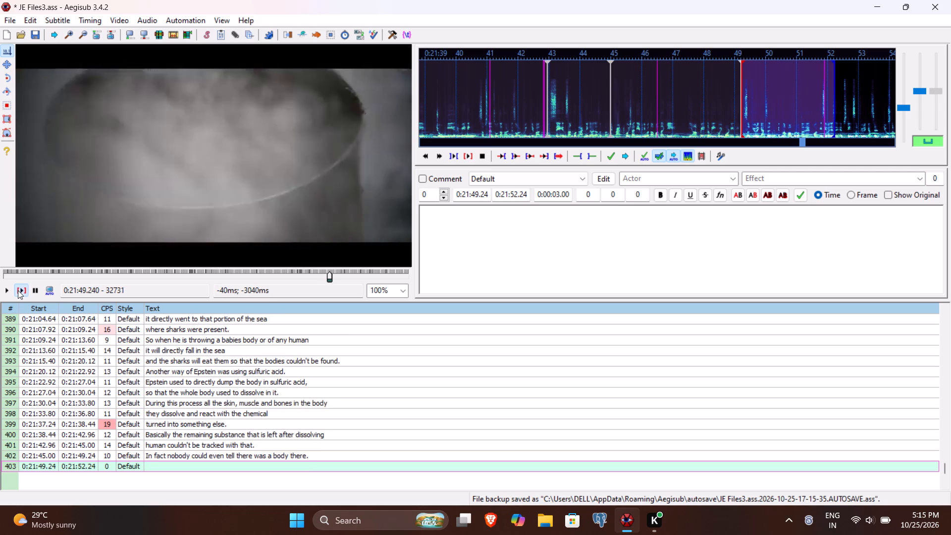
left_click(3, 292)
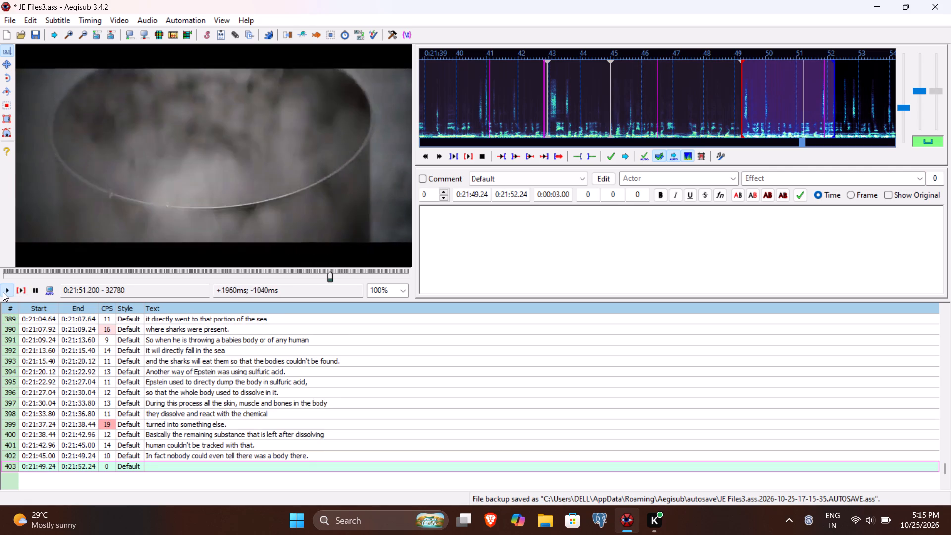
double_click(3, 292)
left_click(3, 292)
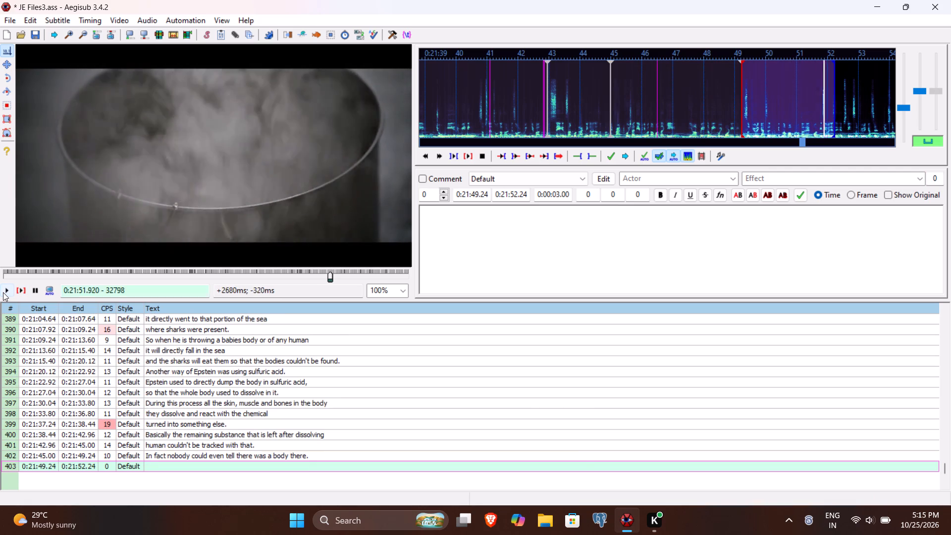
left_click(3, 292)
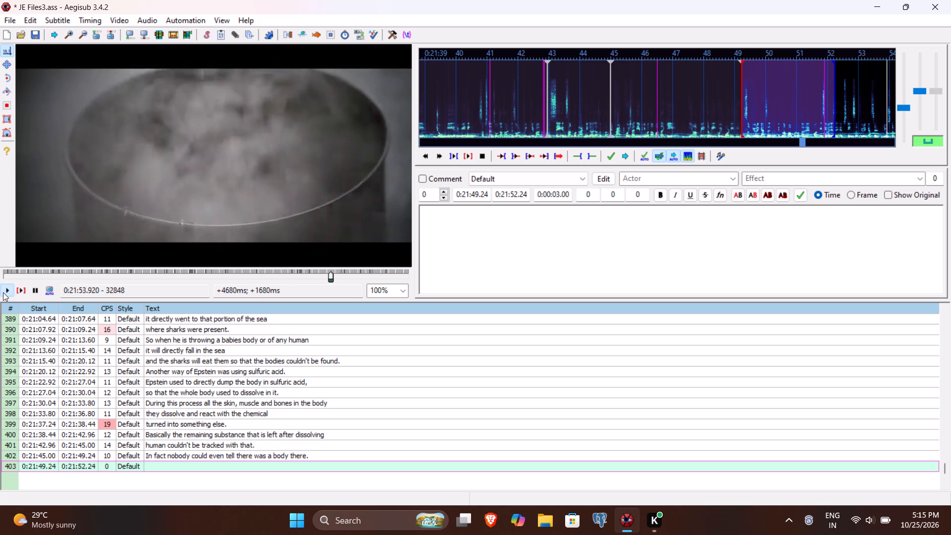
left_click(3, 292)
left_click(3, 292)
double_click(3, 292)
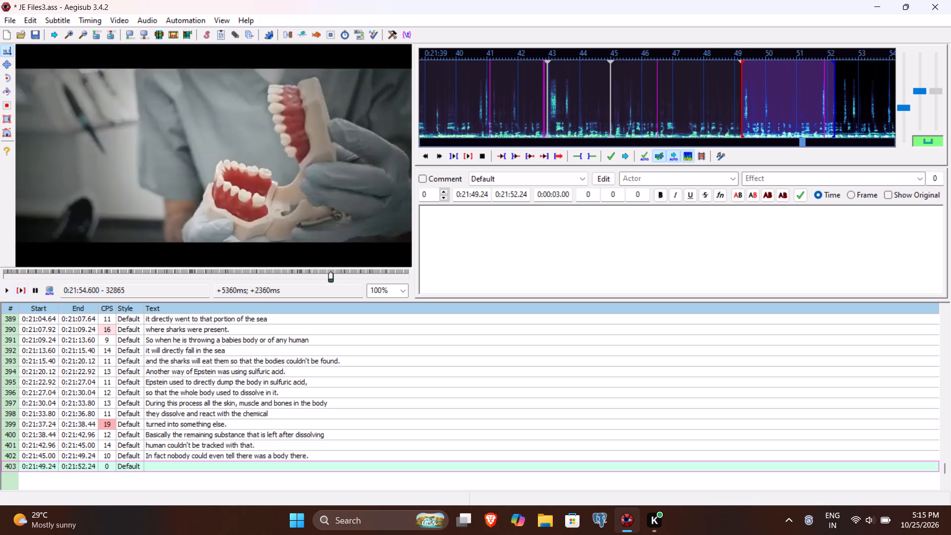
left_click(513, 194)
key("4")
type("60")
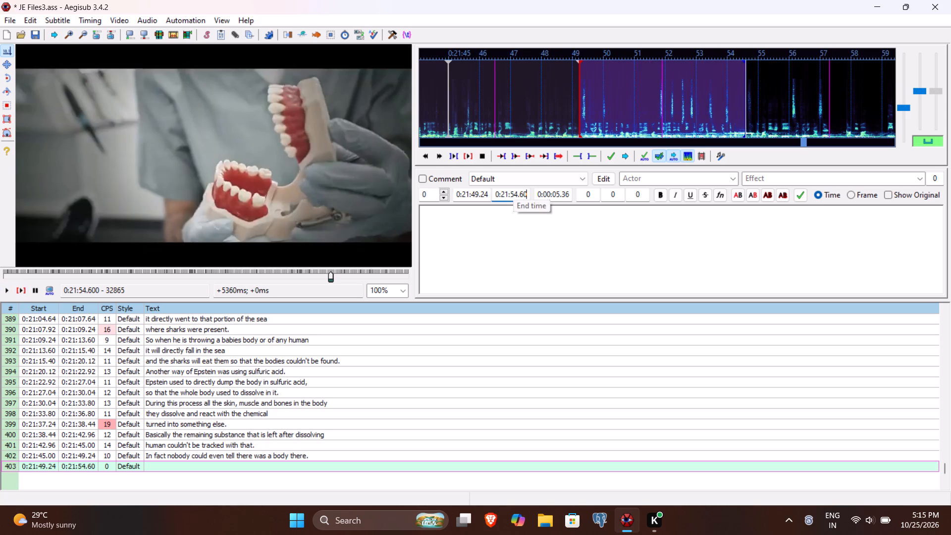
Enter "Sulfuric acid is that powerful and that's why Epstein used sulfuric acid." as the text of line 403 and commit the line.
left_click(500, 251)
type("Su")
type("furic")
key("BackSpace")
key("BackSpace")
key("BackSpace")
key("BackSpace")
key("BackSpace")
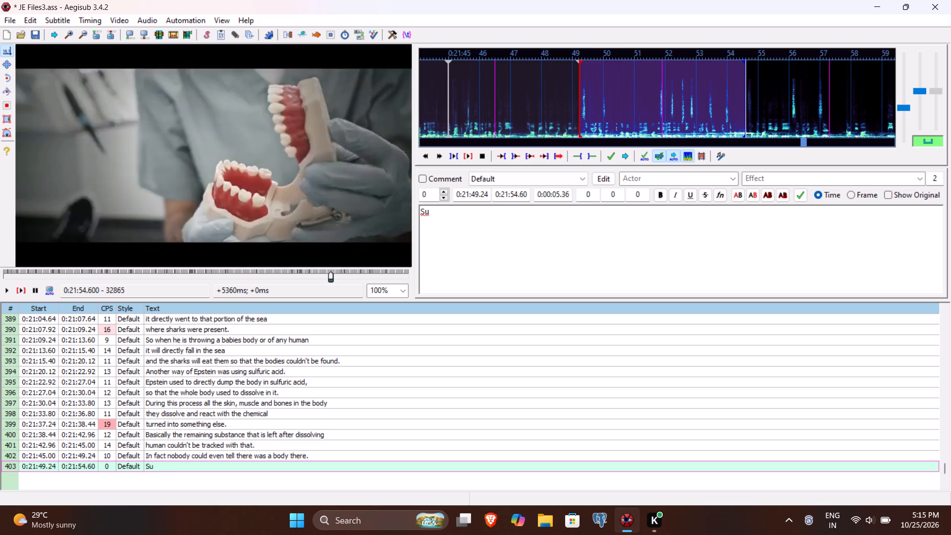
type("lfuric acid is that power")
key("space")
key("BackSpace")
type("ful and that's why")
key("space")
key("shift+e")
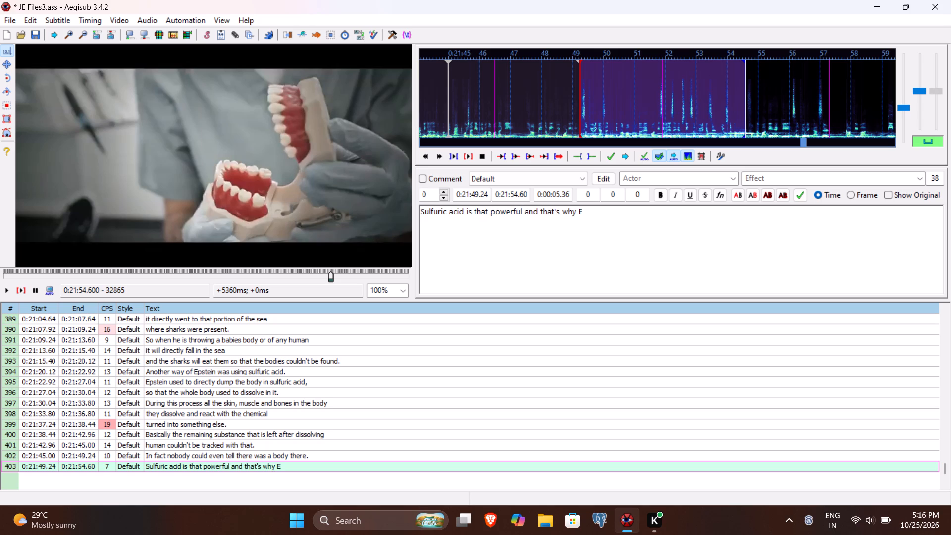
key("p")
type("stein used sulfuric acid")
key("slash")
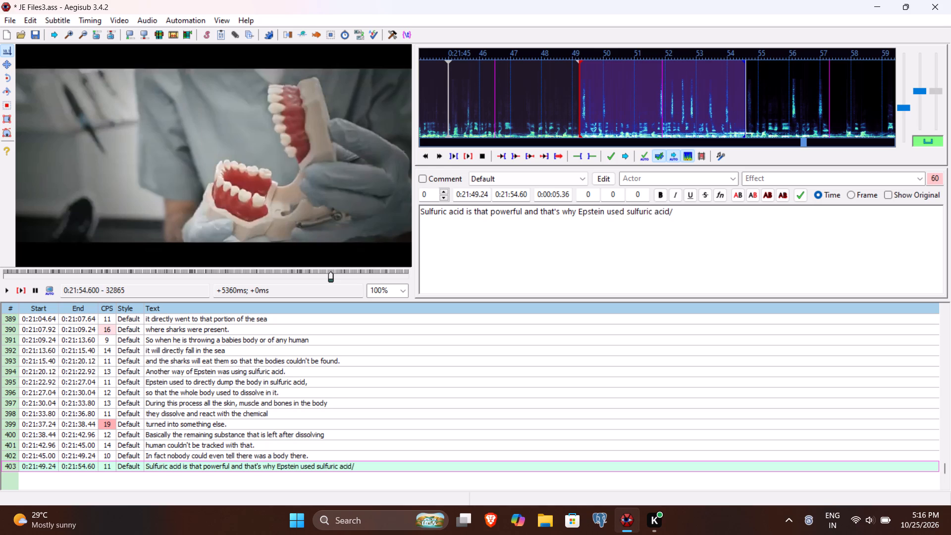
key("BackSpace")
key("period")
key("Return")
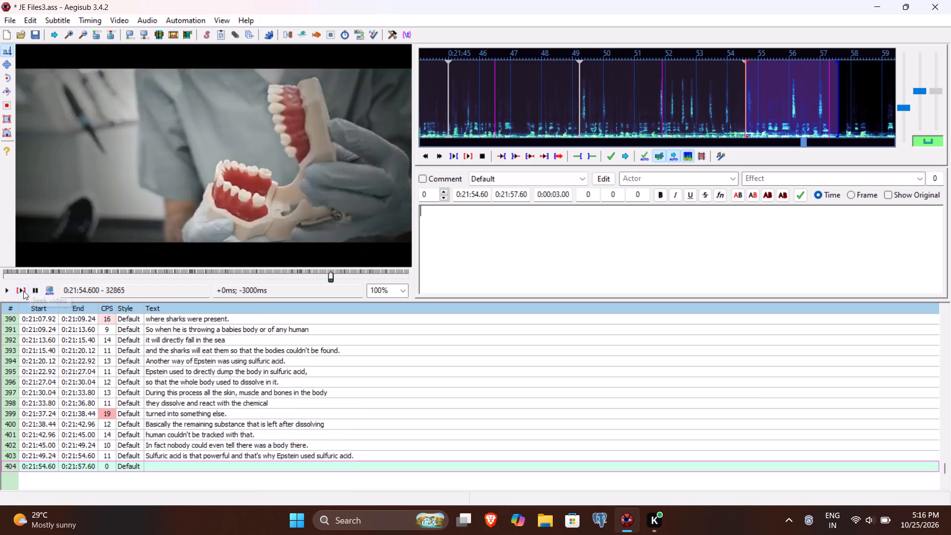
Replay line 404 to find where its opening phrase ends and set its end time to 0:21:55.80.
left_click(23, 291)
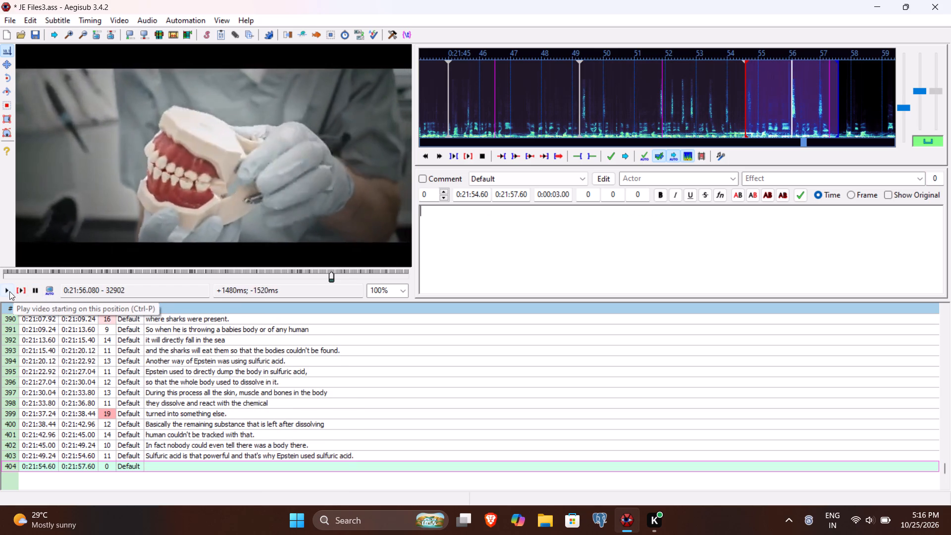
left_click(9, 291)
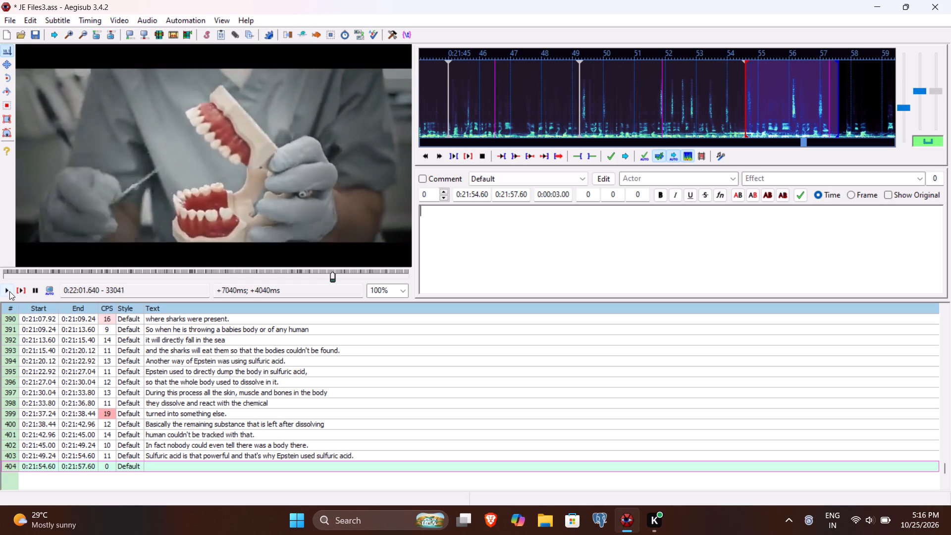
left_click(9, 291)
left_click(22, 288)
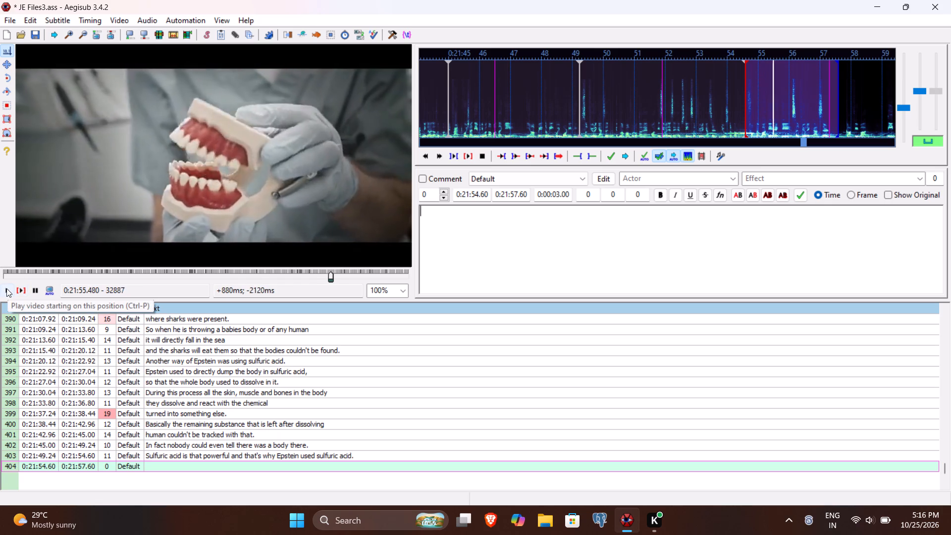
left_click(6, 288)
left_click(6, 288)
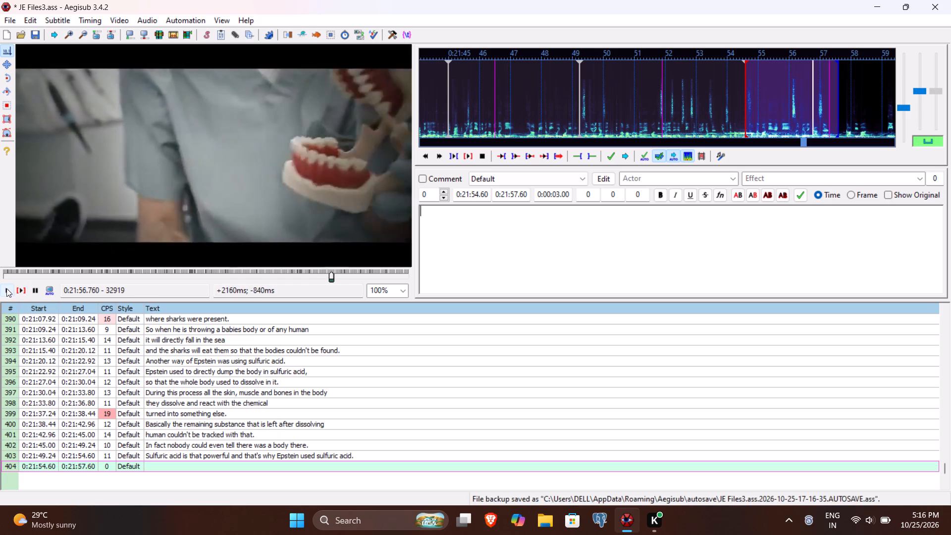
left_click(6, 288)
left_click(17, 288)
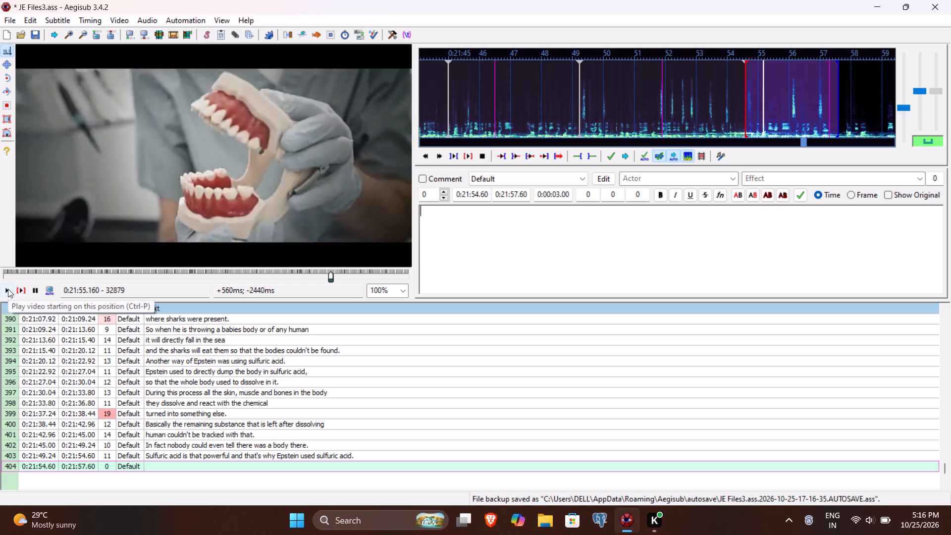
left_click(8, 289)
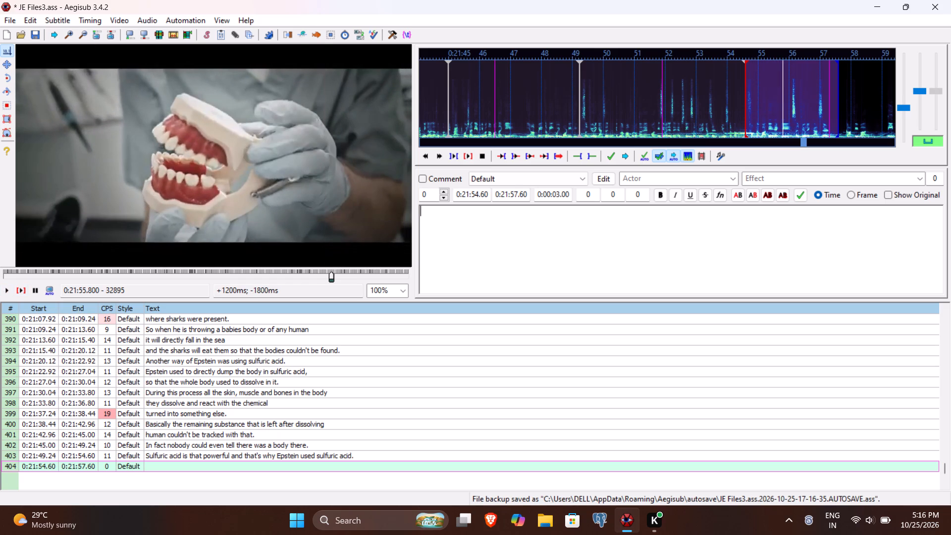
left_click(514, 199)
type("580")
Enter "Fucked up thing is that" as the text of line 404 and commit the line.
left_click(489, 240)
type("Fucked up thing")
key("space")
type("is that")
key("Return")
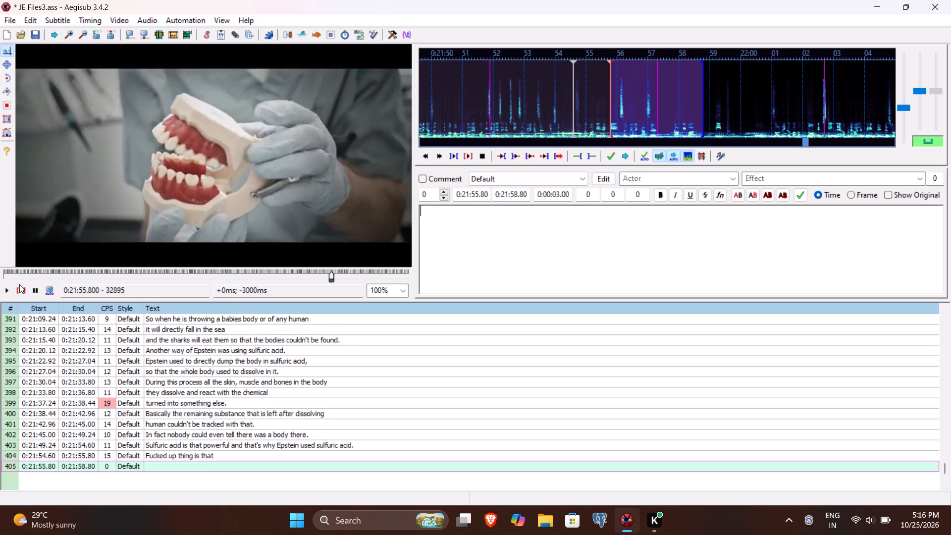
Play line 405 and the audio just past it, and set the line's end time to 0:21:57.38.
left_click(19, 284)
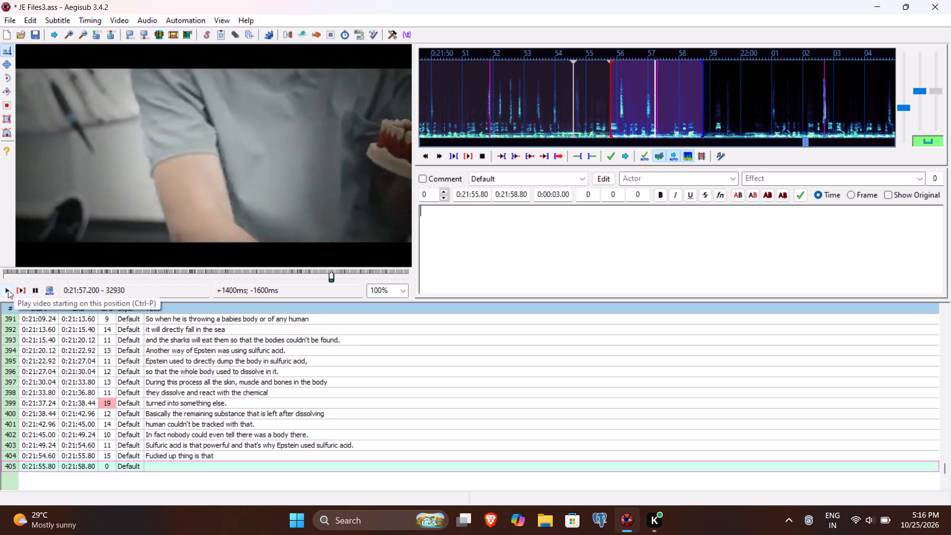
double_click(8, 290)
left_click(8, 290)
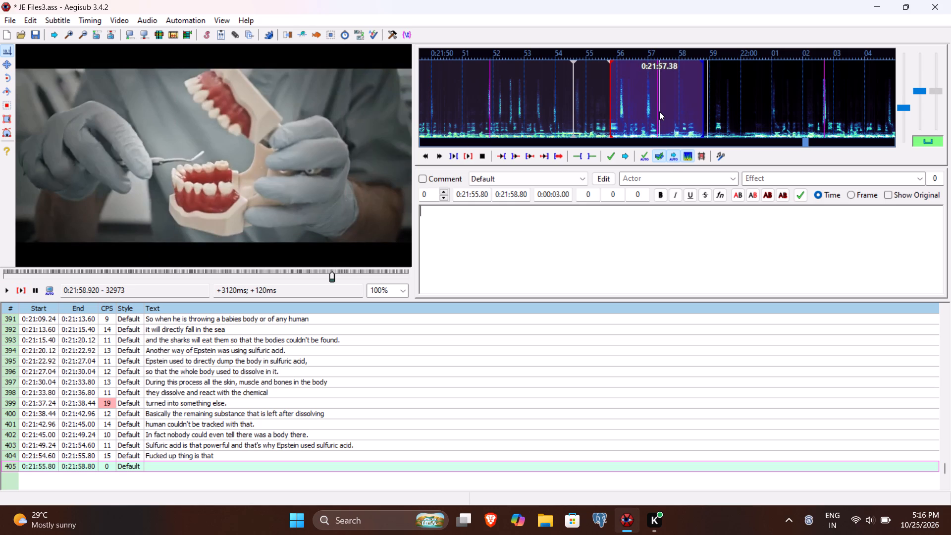
left_click(514, 196)
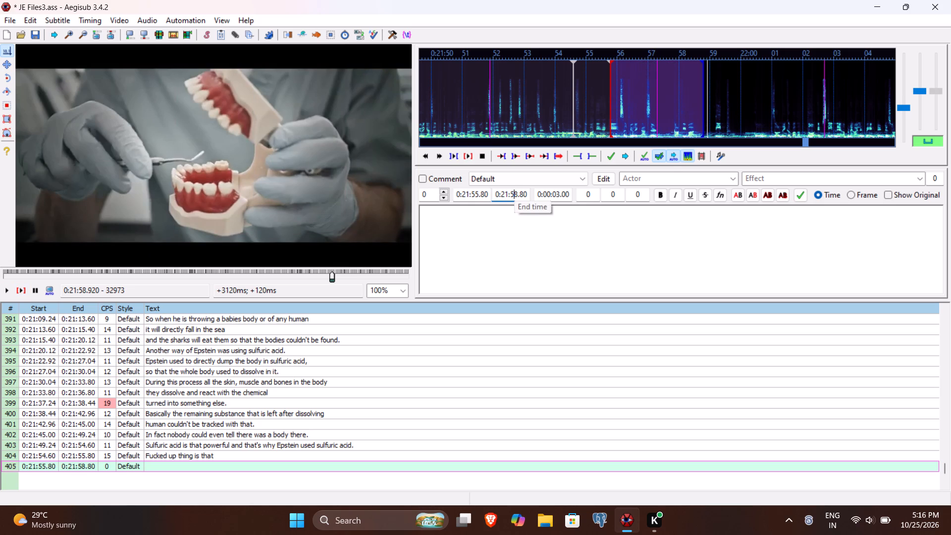
type("738")
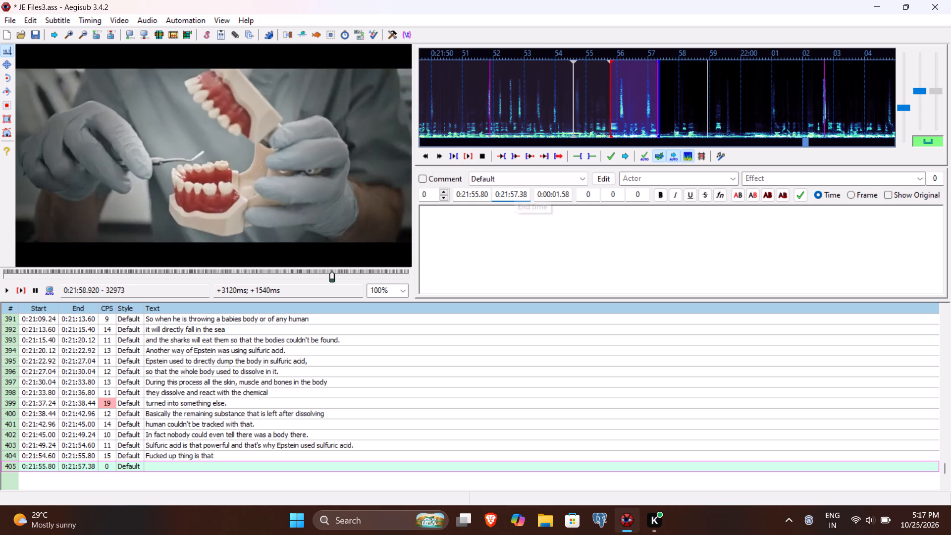
Enter "sulfuric acid" as the text of line 405 and commit the line.
left_click(511, 224)
type("sulfuric acid")
key("Return")
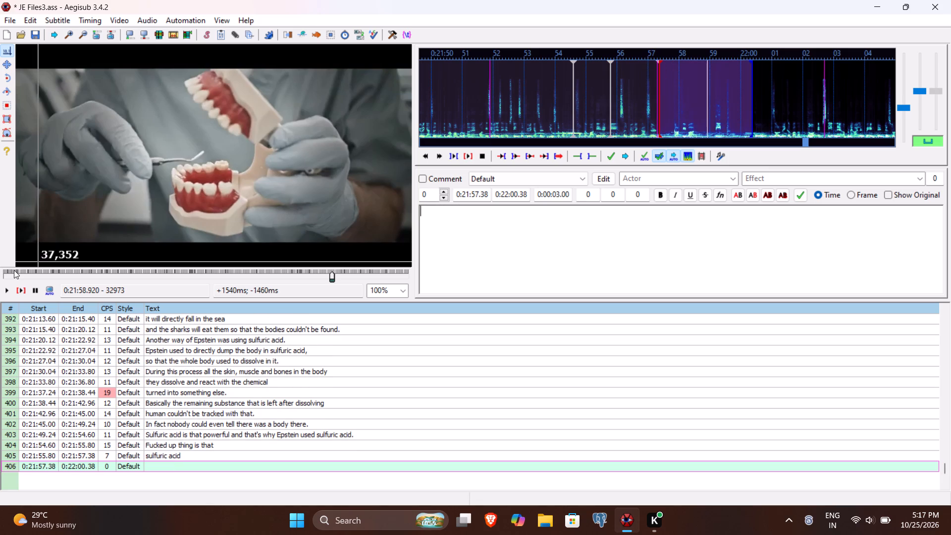
Play line 406 in short stretches and set its end time to 0:21:58.76 and its start time to 0:21:57.80.
left_click(23, 290)
left_click(2, 289)
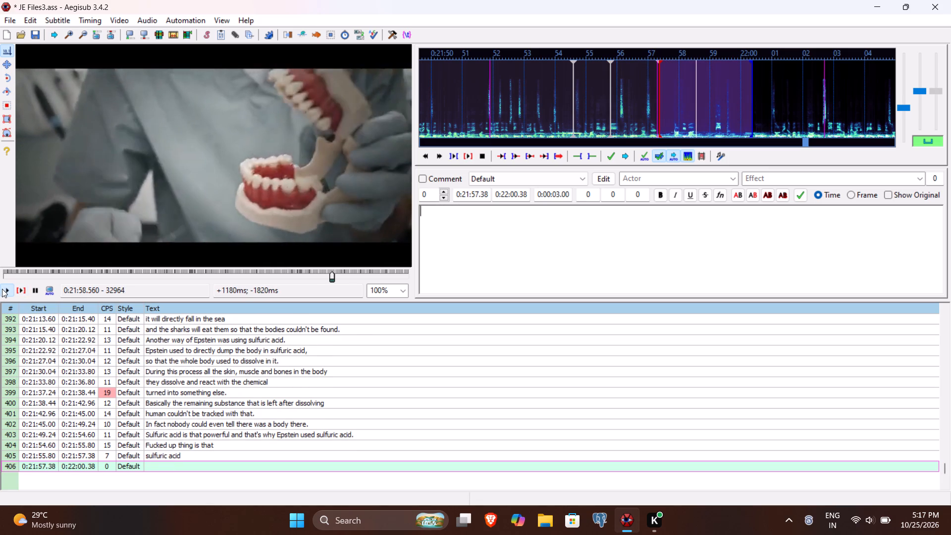
left_click(2, 289)
left_click(2, 289)
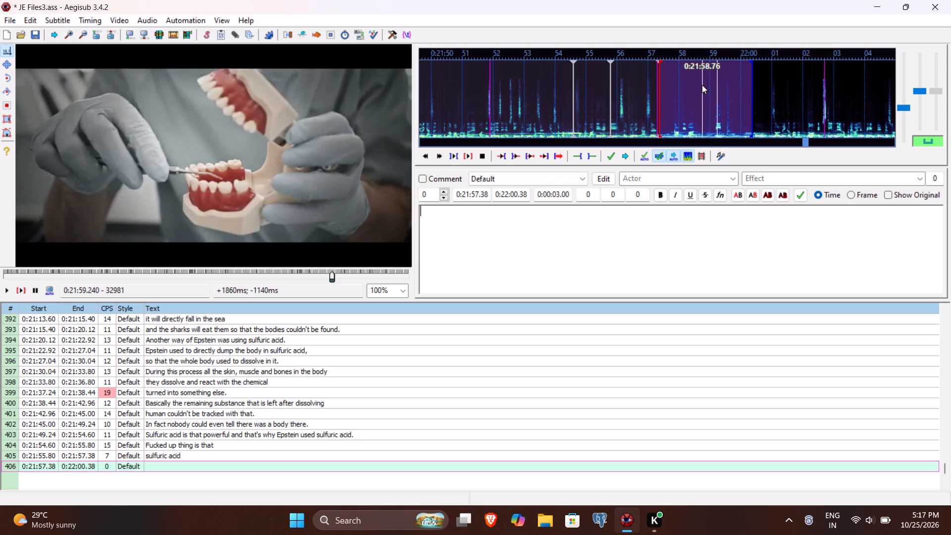
left_click(504, 194)
type("15876")
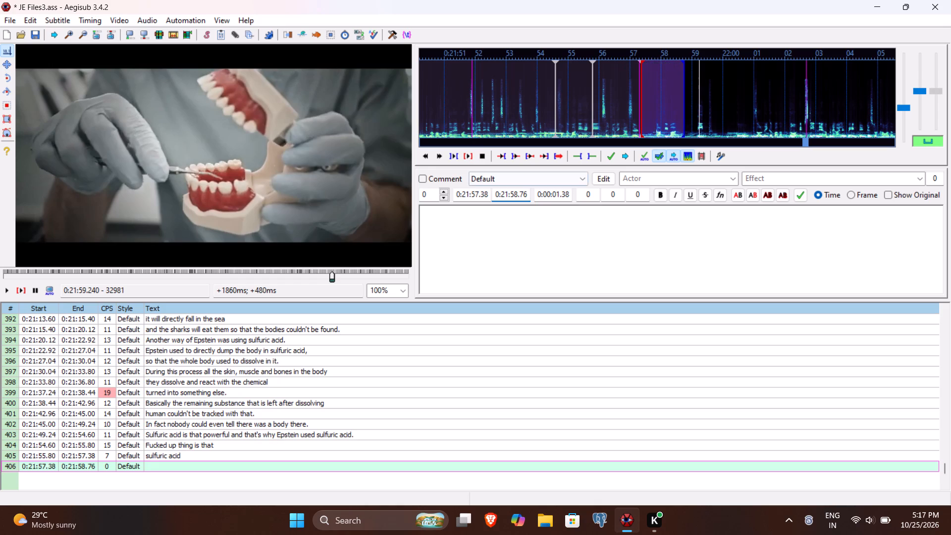
left_click(479, 196)
type("80")
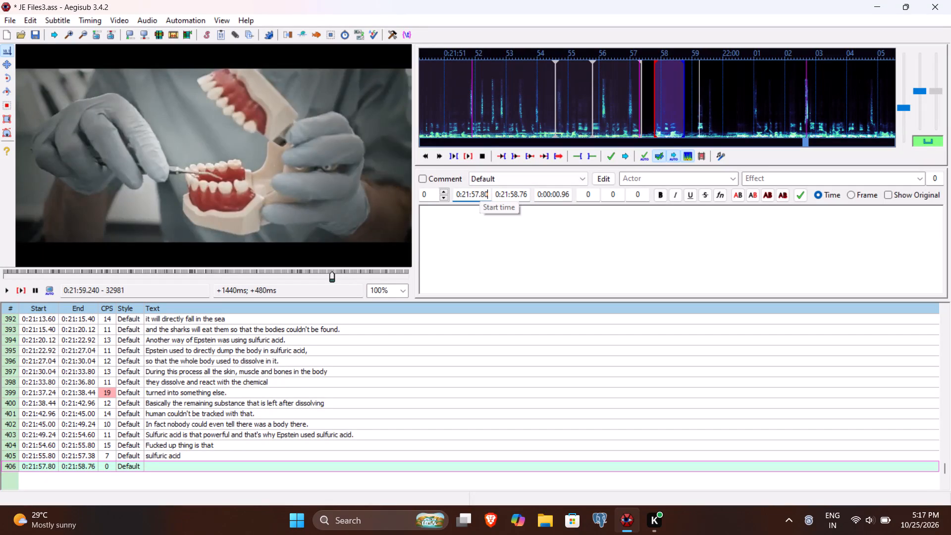
Enter "often" as the text of line 406, replay the line to check its timing, and commit it.
left_click(458, 231)
type("often")
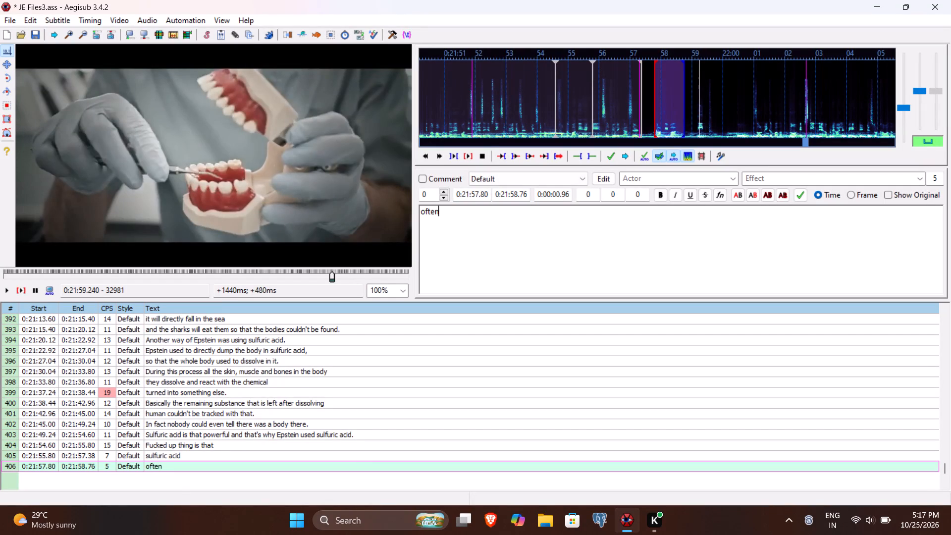
left_click(22, 290)
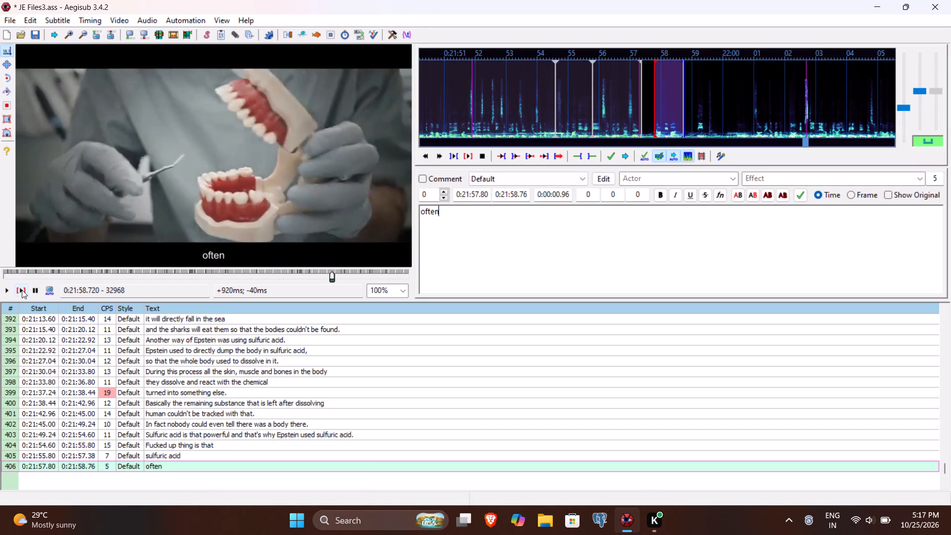
key("Return")
Play line 407 in short stretches to the end of the spoken phrase and set its end time to 0:22:02.08.
left_click(22, 290)
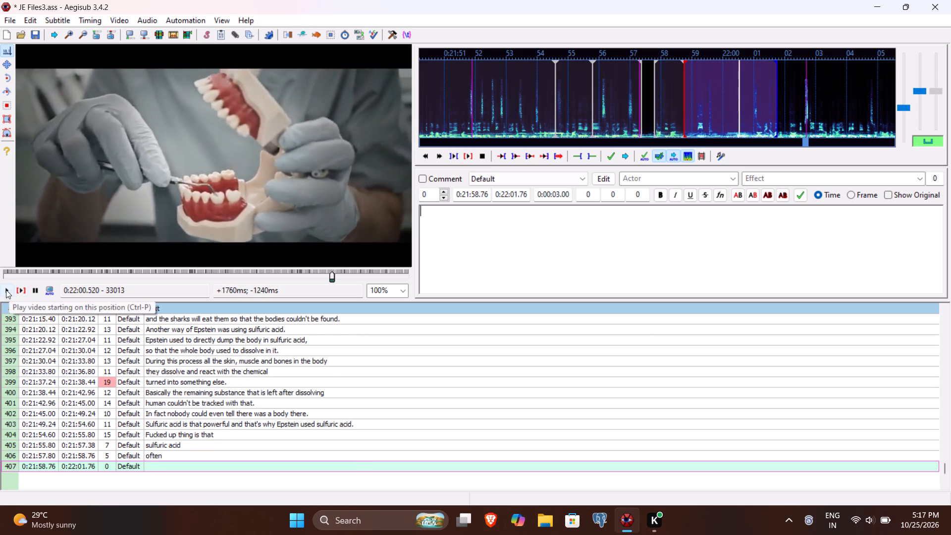
double_click(6, 290)
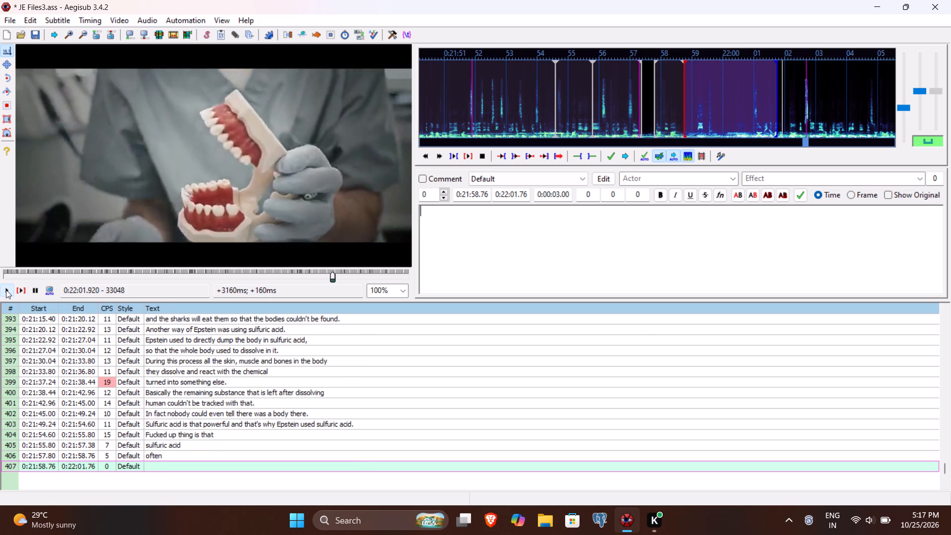
double_click(6, 290)
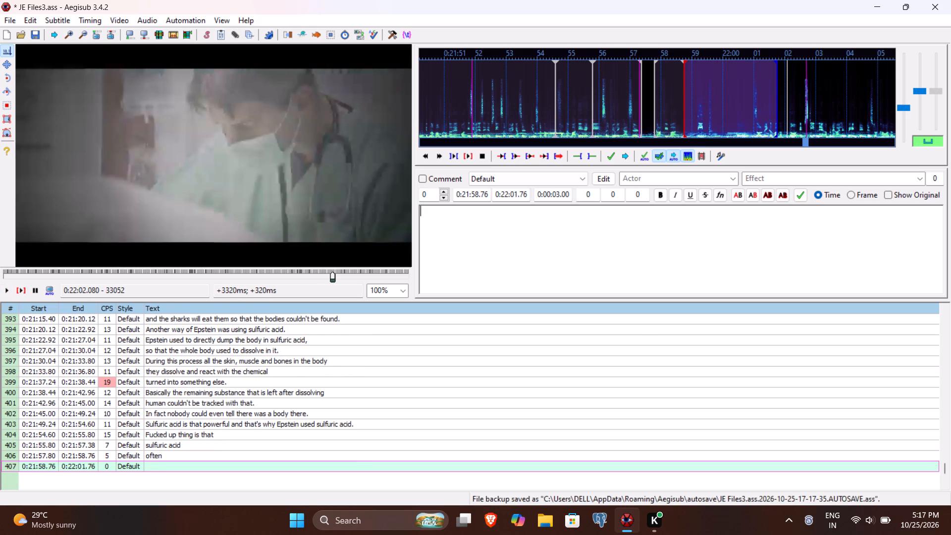
left_click(516, 195)
key("BackSpace")
key("2")
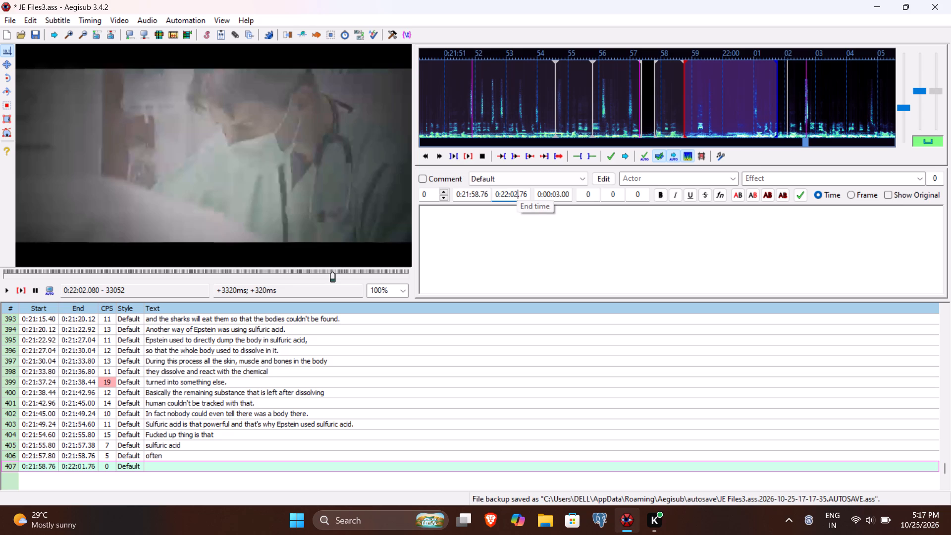
type("08")
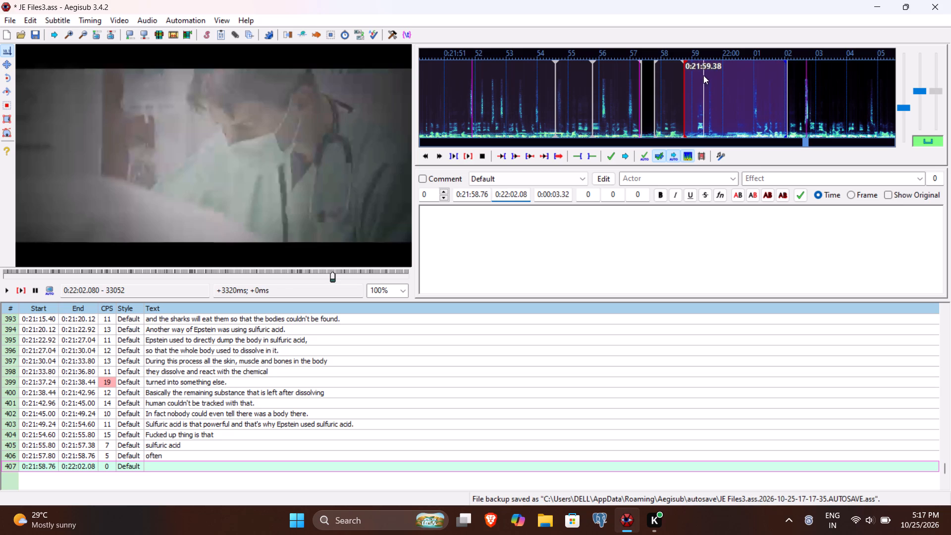
Replay line 407 and enter "could not dissolve teeth." as its text.
left_click(14, 292)
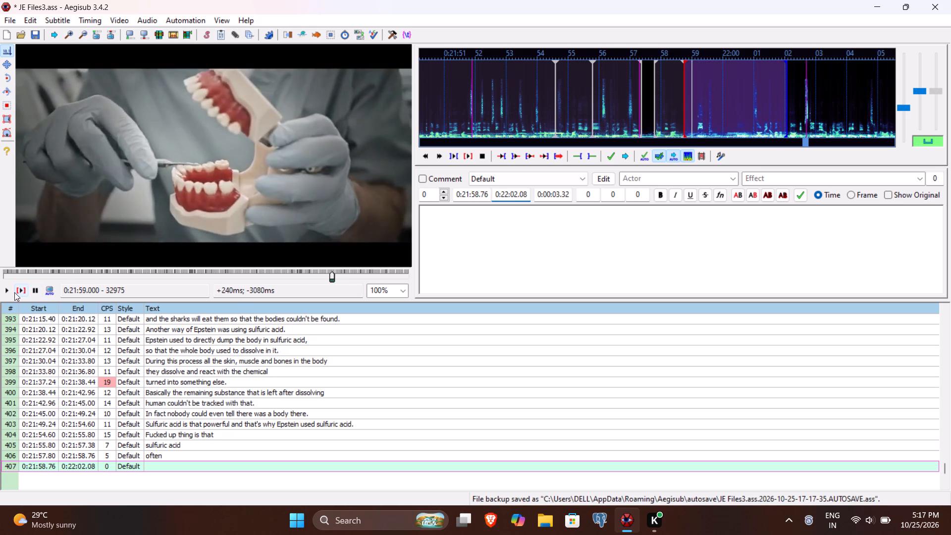
left_click(579, 245)
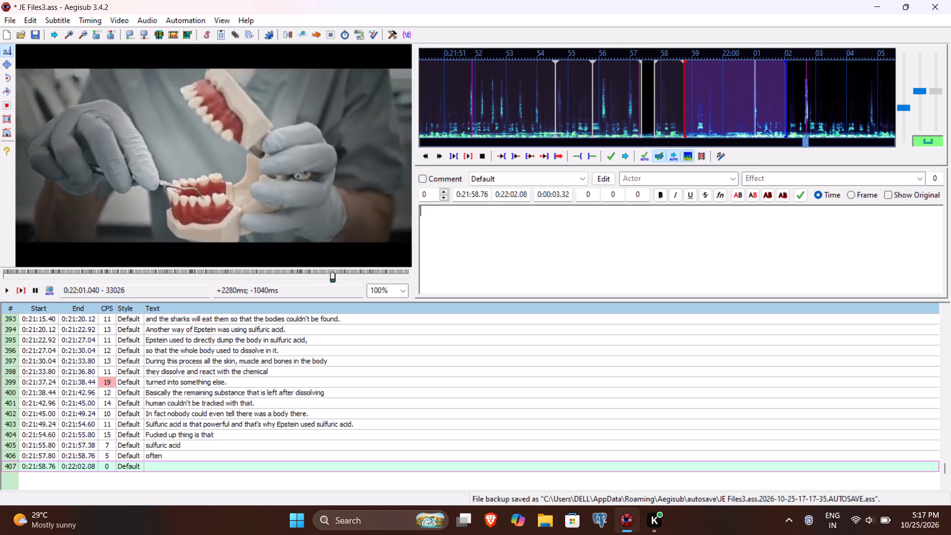
type("could not dissolve")
key("space")
type("teeth")
key("period")
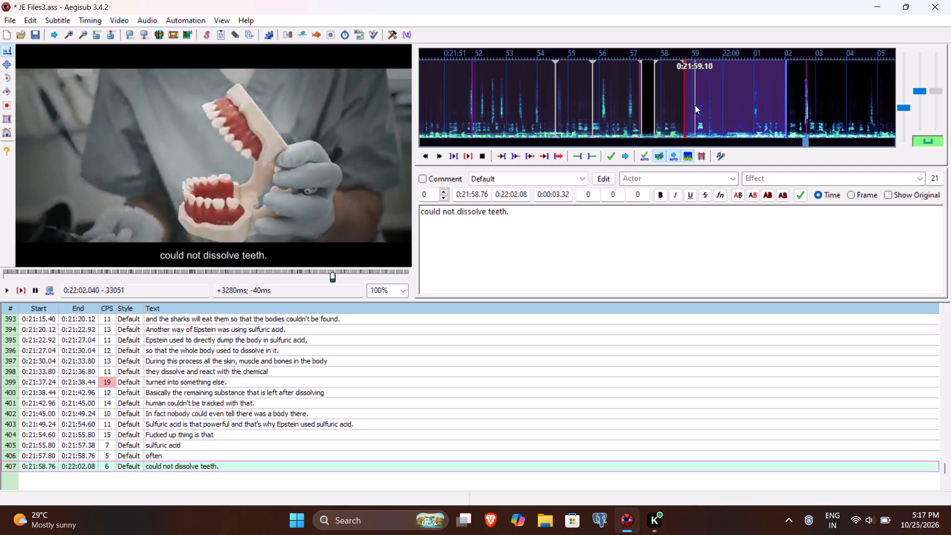
Set the start time of line 407 to 0:21:59.10, replay the line to check it, and commit it.
left_click(474, 196)
type("910")
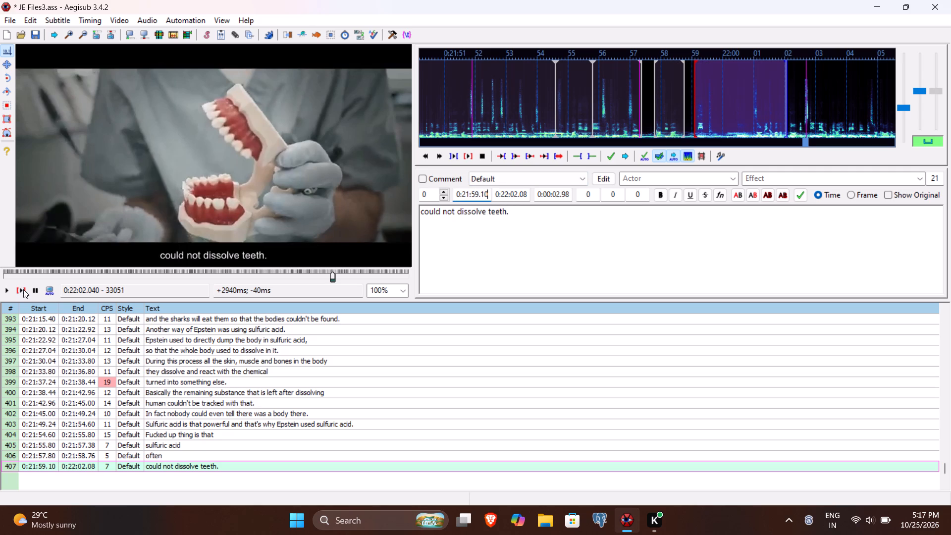
left_click(23, 289)
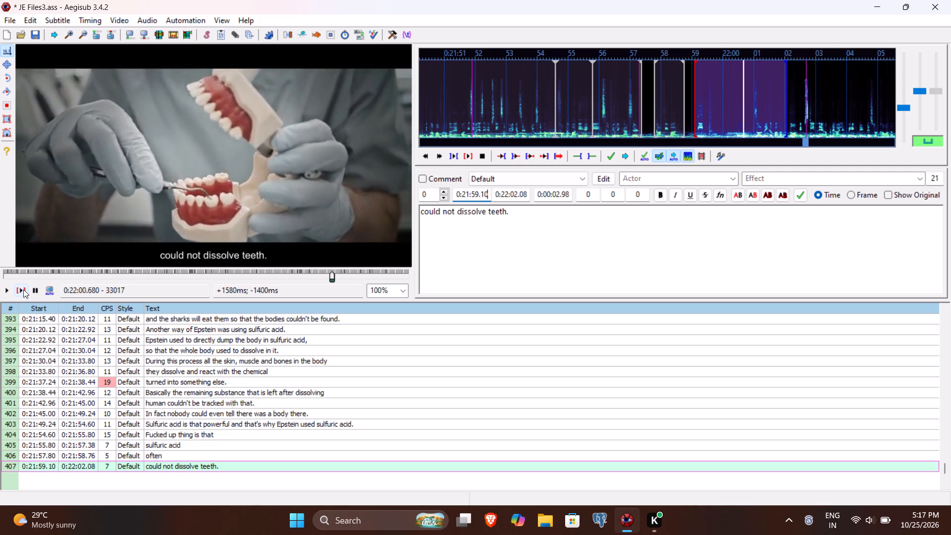
key("Return")
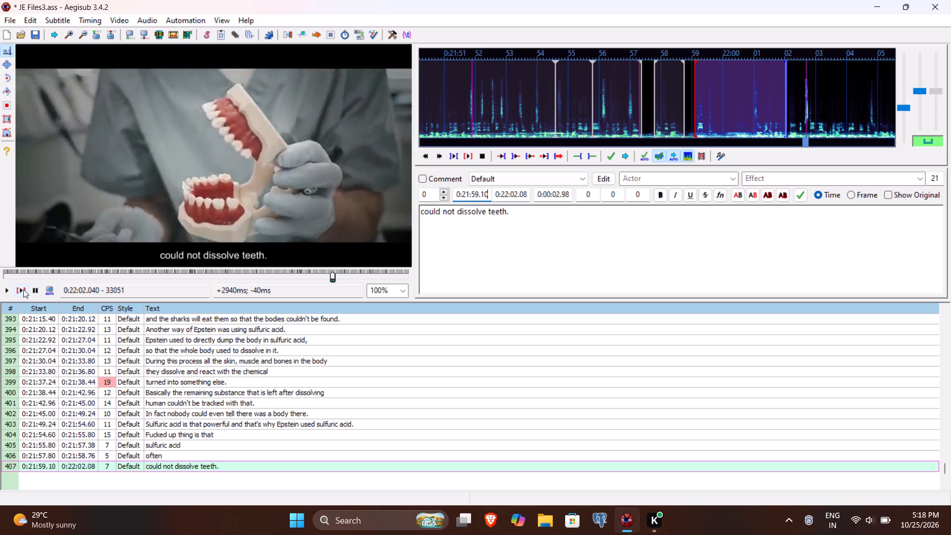
left_click(546, 242)
key("Return")
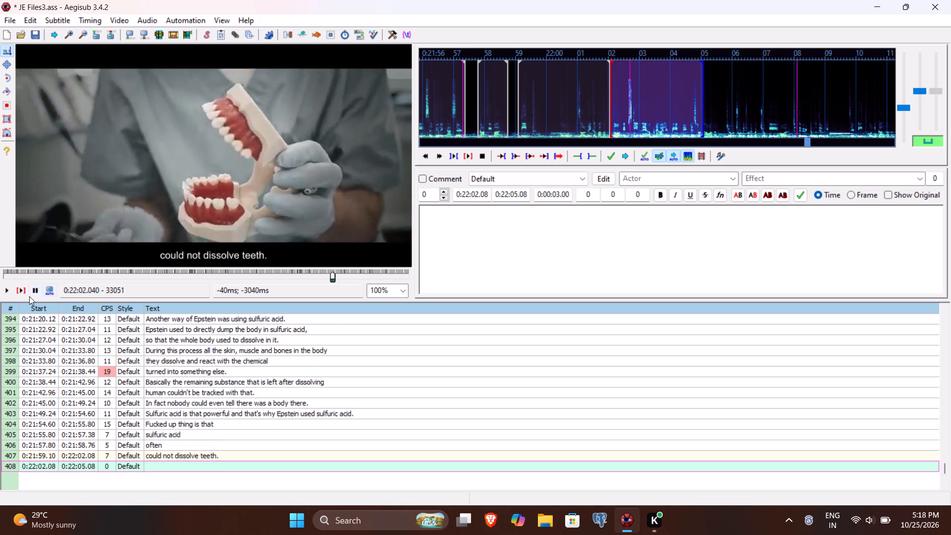
Play line 408 and slightly beyond to the end of the spoken phrase and set its end time to 0:22:05.52.
left_click(18, 292)
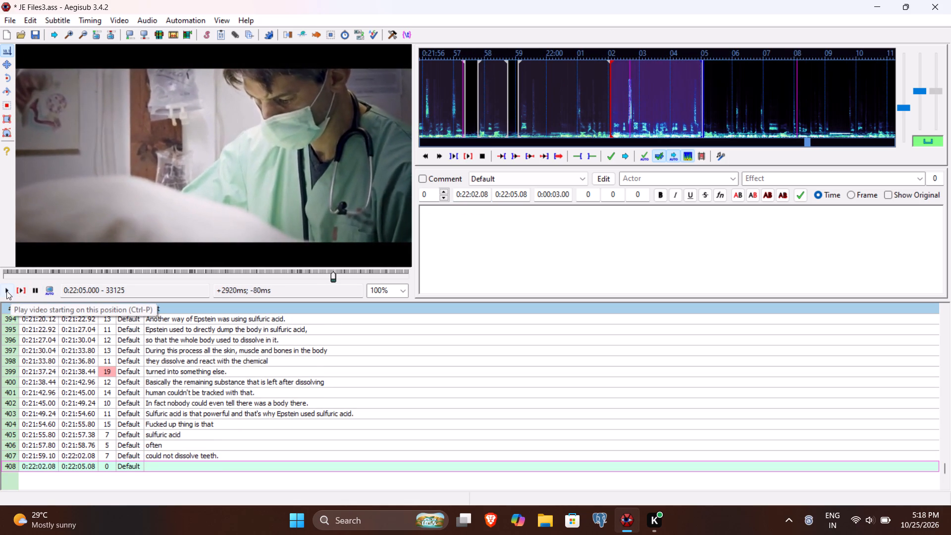
left_click(6, 291)
left_click(6, 291)
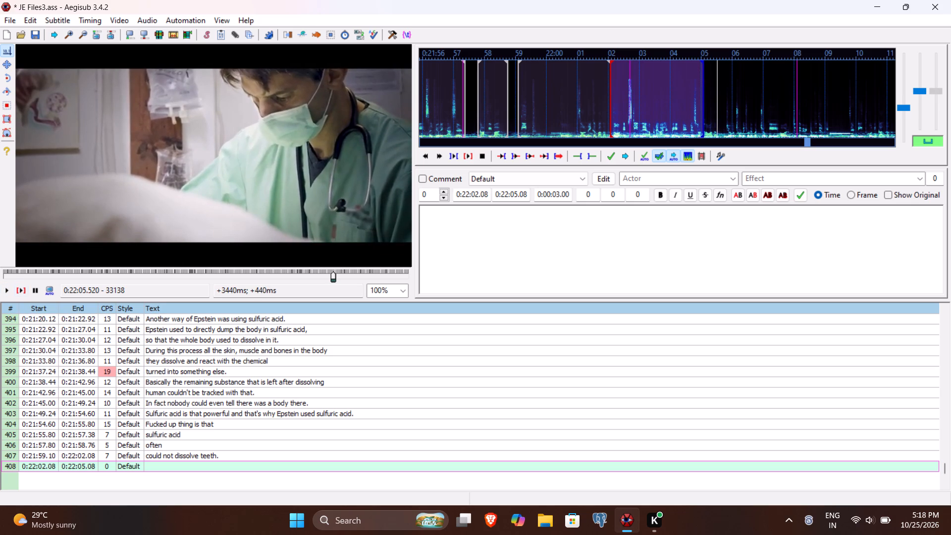
left_click(520, 195)
type("52")
Enter "That's why Epstein kept a dentist on his island," as the text of line 408 and commit the line.
left_click(515, 231)
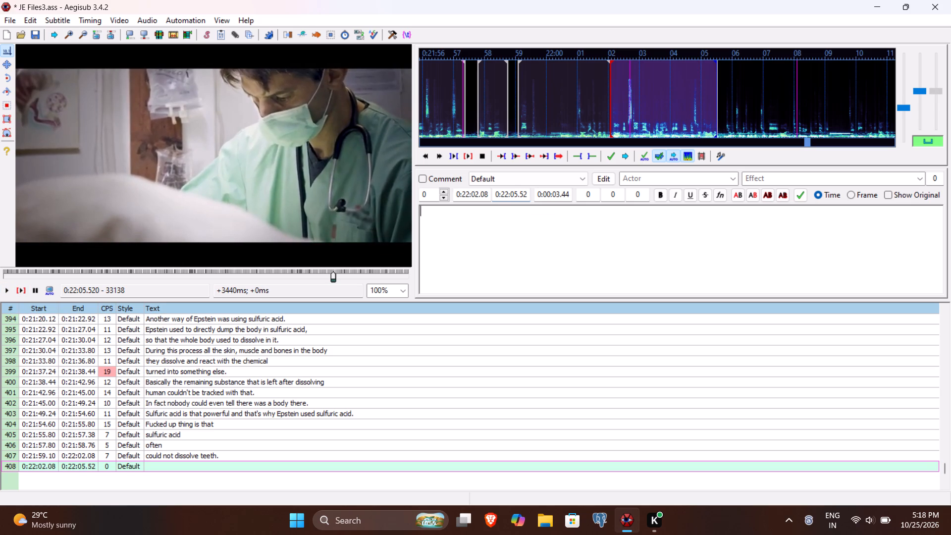
type("That's e")
key("BackSpace")
type("why Ep")
type("stein kept a")
key("BackSpace")
key("BackSpace")
type("a dentist on his island")
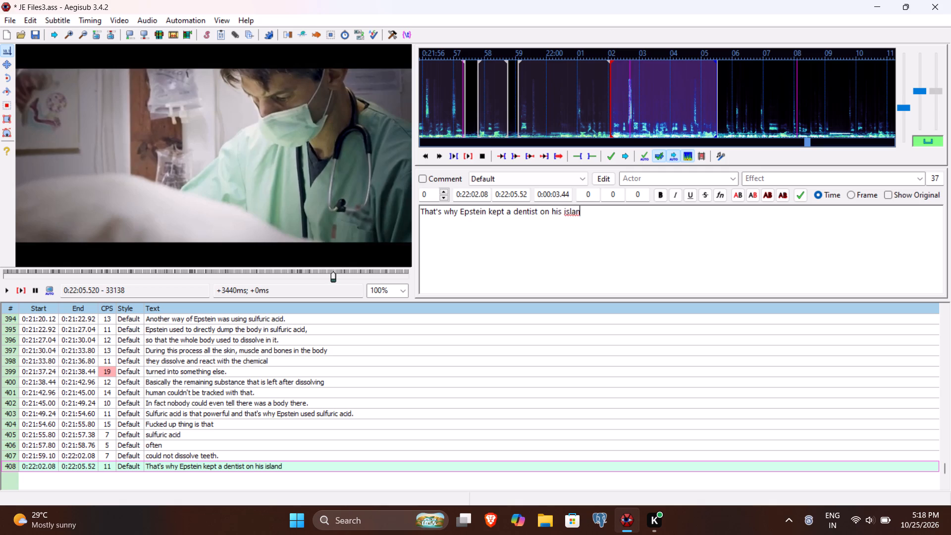
key("comma")
key("Return")
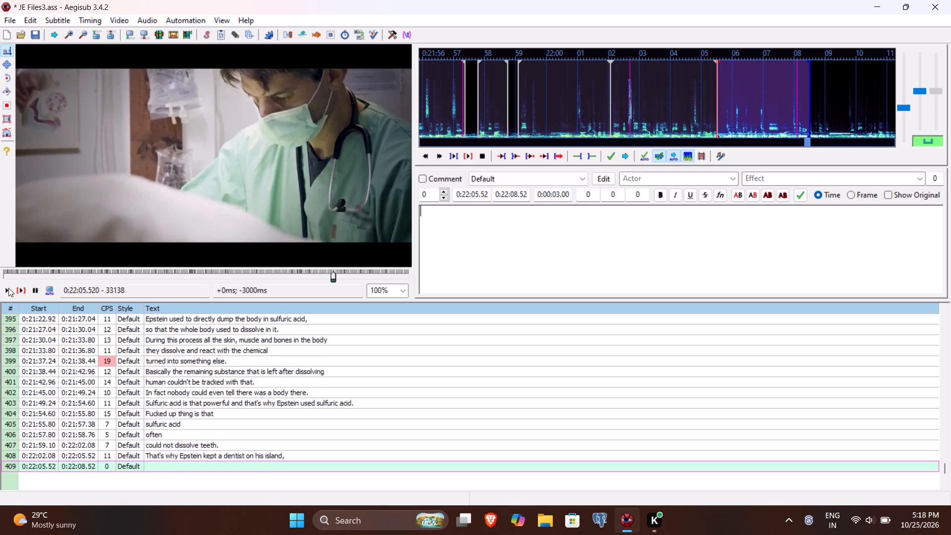
Play line 409 and on to the end of the spoken sentence, and set its end time to 0:22:11.48.
left_click(20, 289)
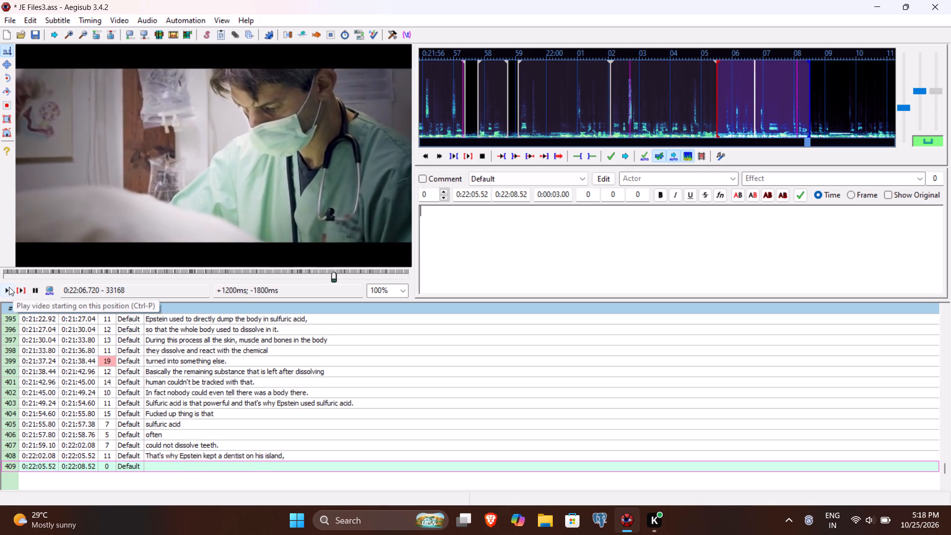
left_click(9, 287)
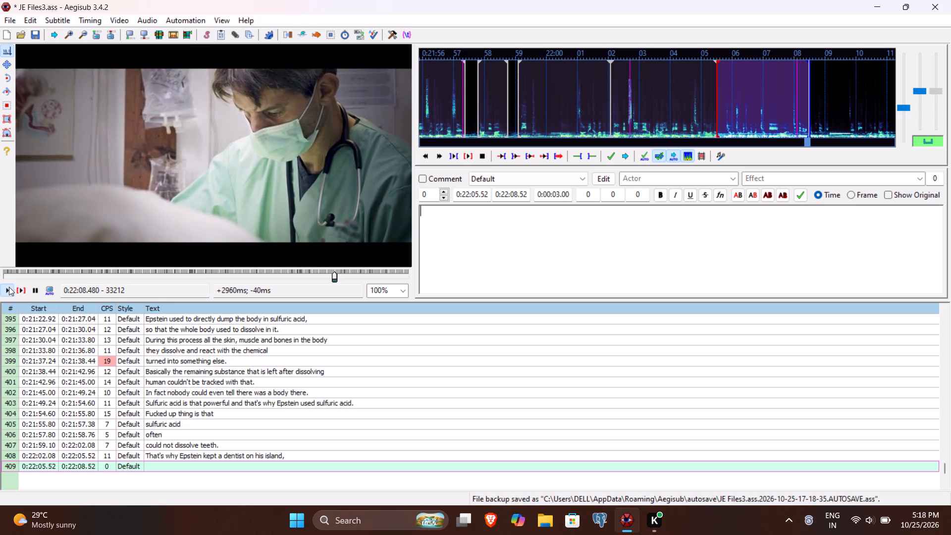
left_click(9, 287)
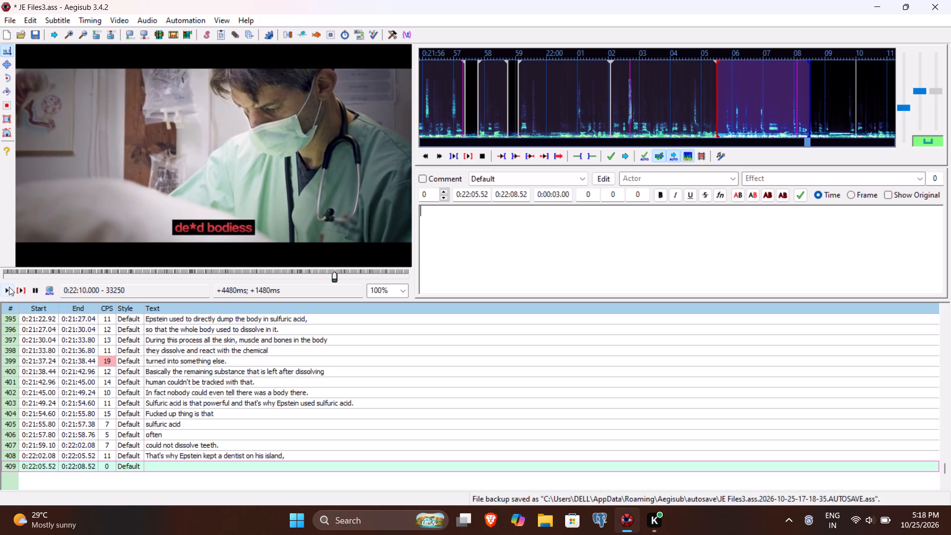
left_click(9, 287)
left_click(9, 287)
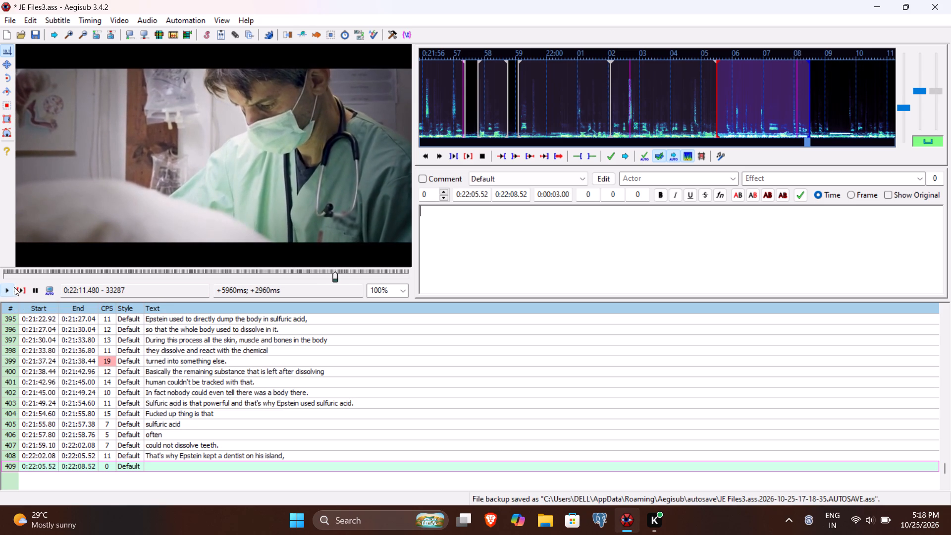
left_click(509, 197)
type("11")
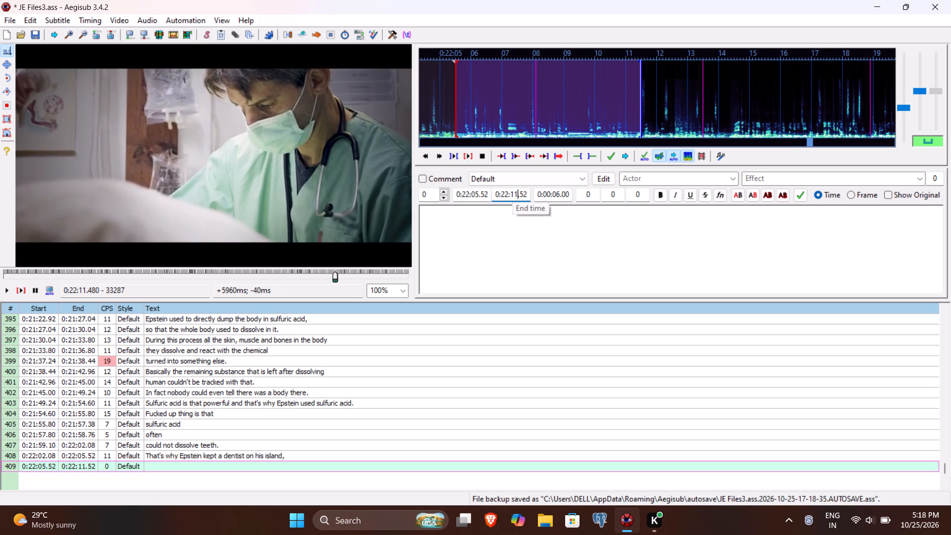
type("48")
Enter "who used to remove teeth from dead babies and other victims." as the text of line 409 and commit the line.
left_click(495, 258)
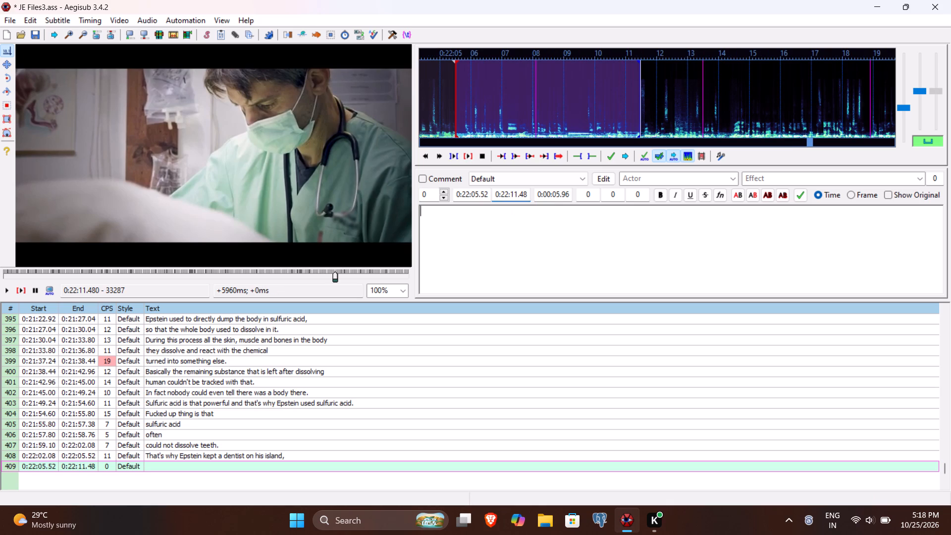
type("who used to remove teeth from his")
key("space")
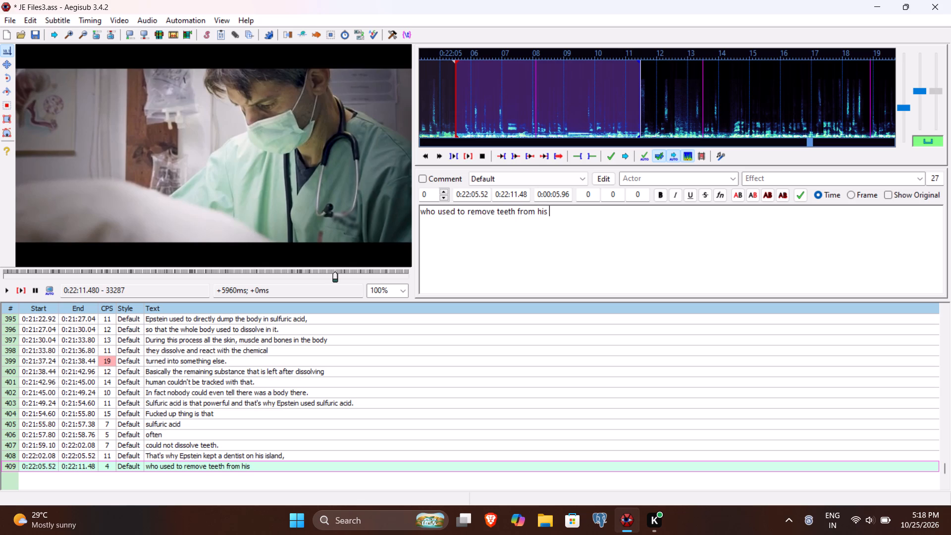
key("BackSpace")
key("BackSpace")
key("BackSpace")
key("BackSpace")
type("dead babies and other victims.")
key("Return")
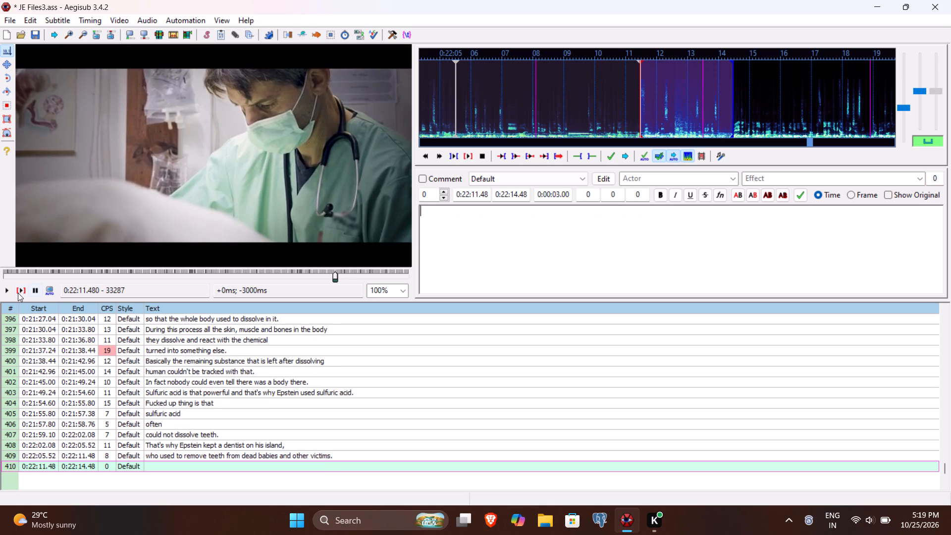
Play line 410 to the end of the spoken sentence and set its end time to 0:22:14.24.
left_click(21, 291)
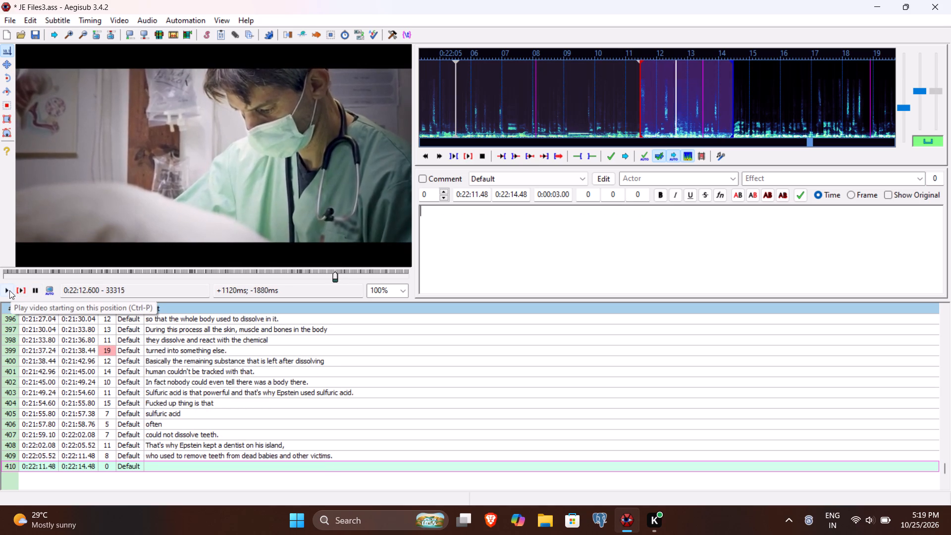
left_click(9, 290)
left_click(9, 290)
left_click(9, 290)
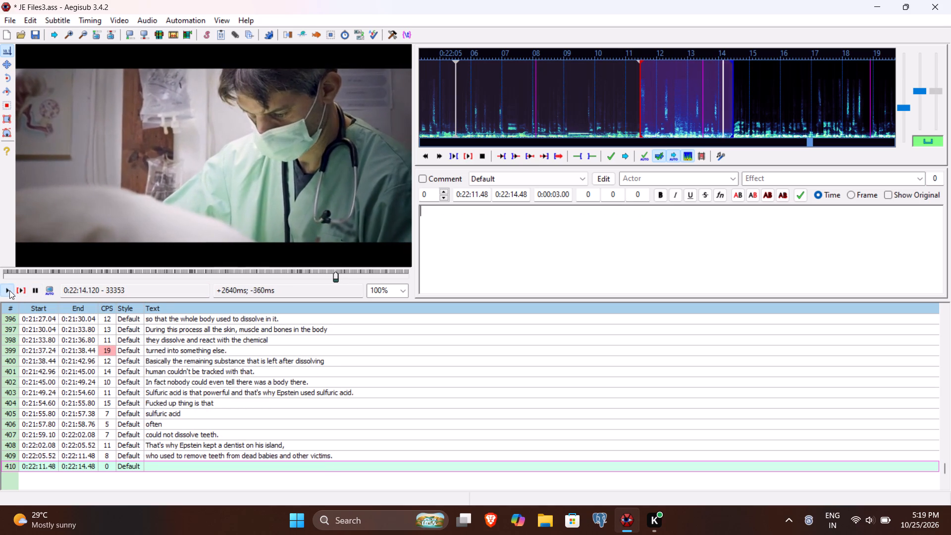
left_click(520, 193)
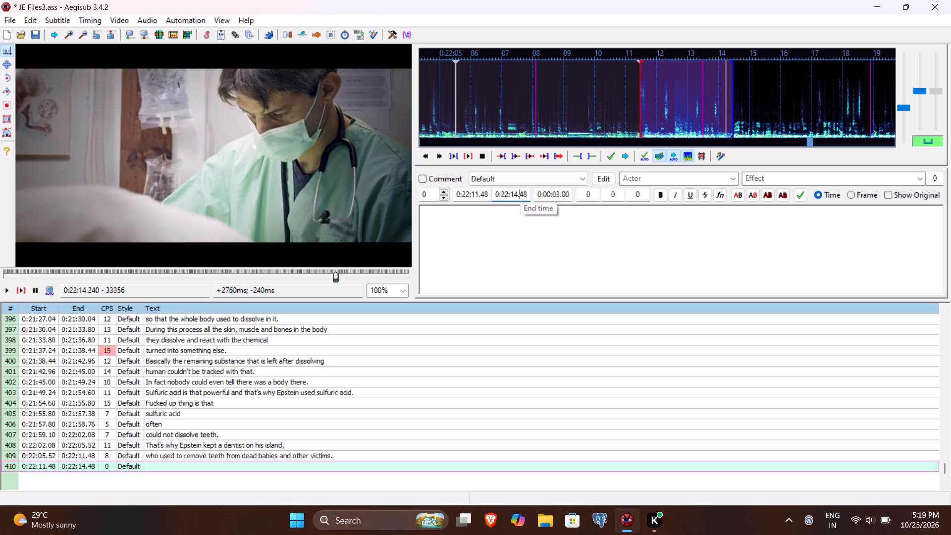
type("24")
Enter "And then only the bodies were dumped in the sulfuric acid." as the text of line 410, replay the line to check it, and commit it.
left_click(515, 237)
type("And then only the b")
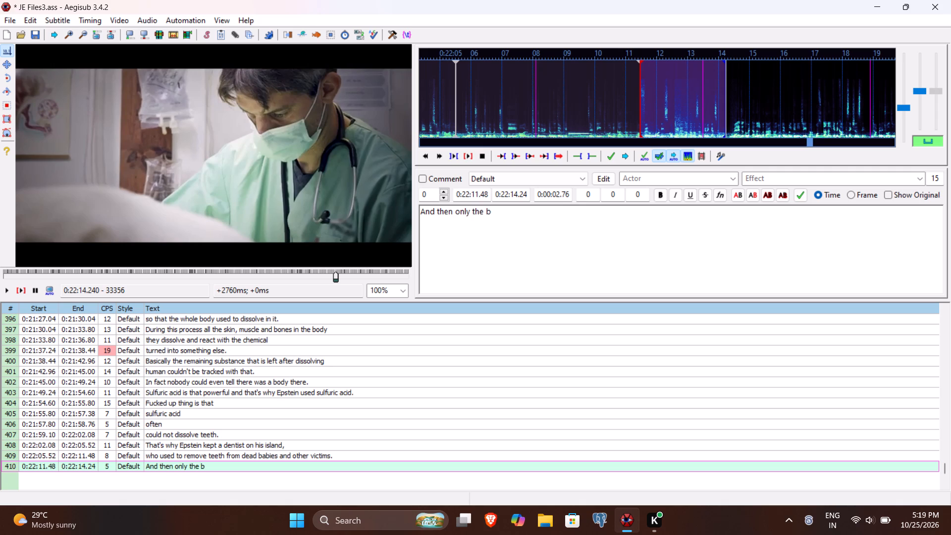
type("odiws")
key("space")
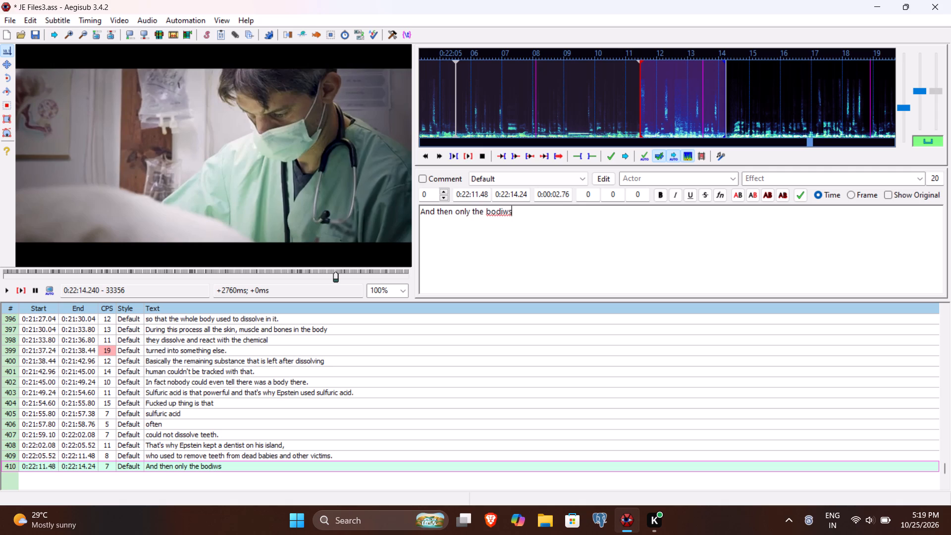
key("BackSpace")
key("BackSpace")
key("BackSpace")
type("e")
key("space")
key("BackSpace")
type("s were dumped in the sulf")
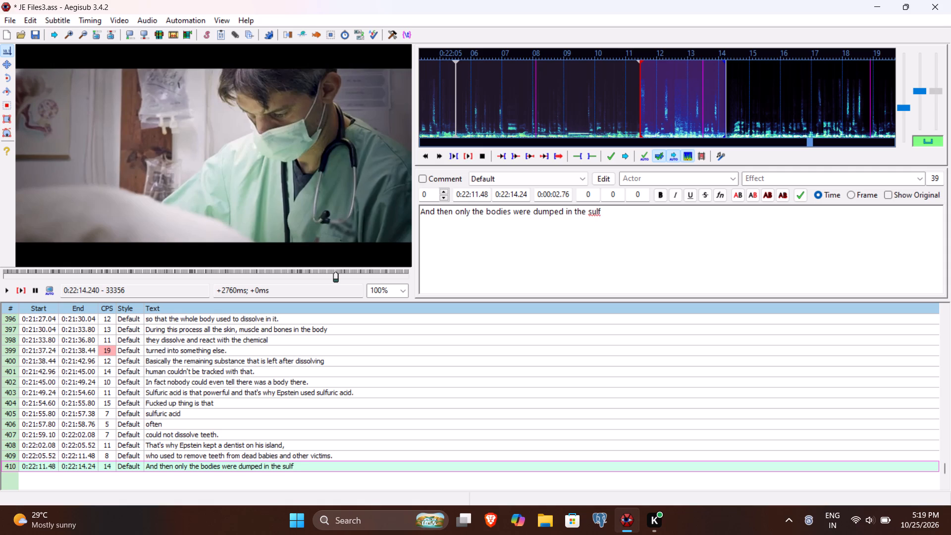
type("uric acid")
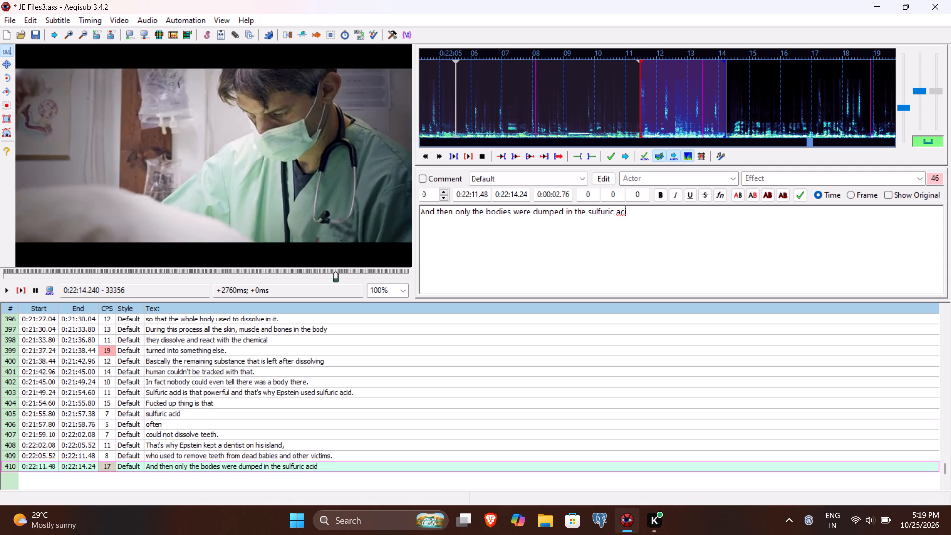
key("period")
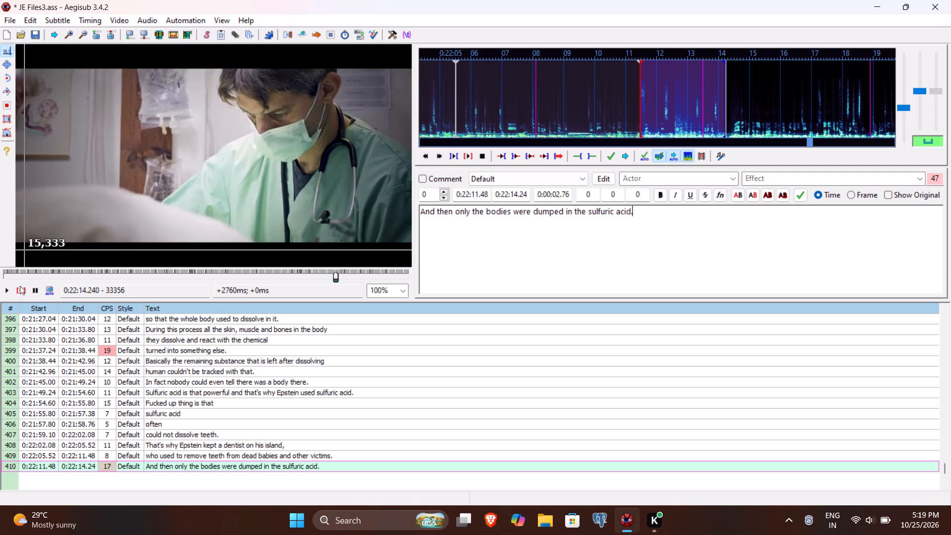
left_click(24, 288)
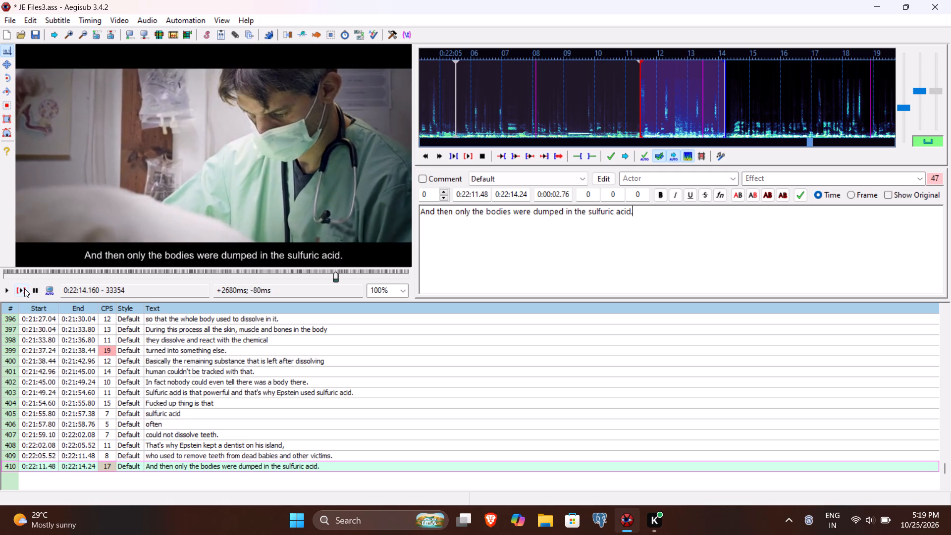
key("Return")
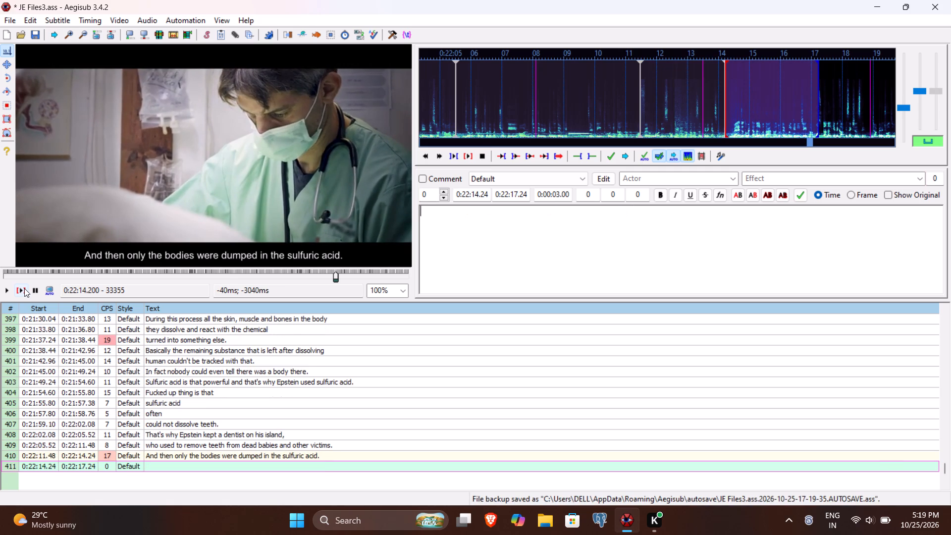
Play line 411, enter "The tunnel I told you about under the temple" as its text, and commit the line.
left_click(24, 288)
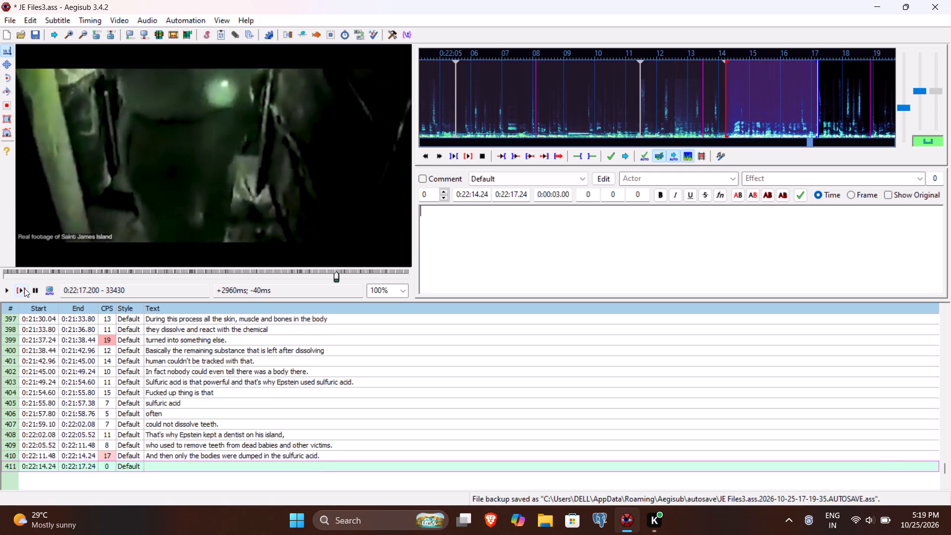
key("shift+i")
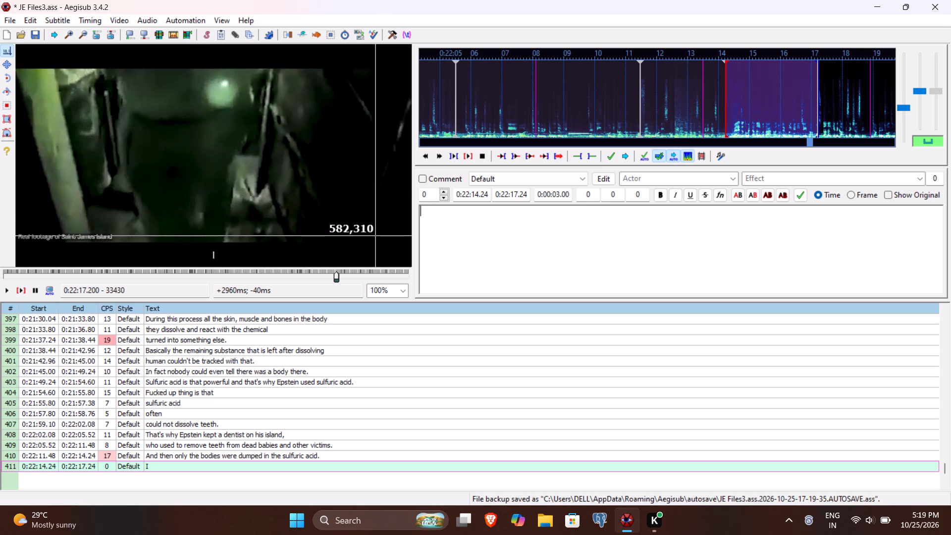
key("BackSpace")
type("Th")
key("space")
type("e tu")
key("BackSpace")
key("BackSpace")
key("BackSpace")
key("BackSpace")
key("BackSpace")
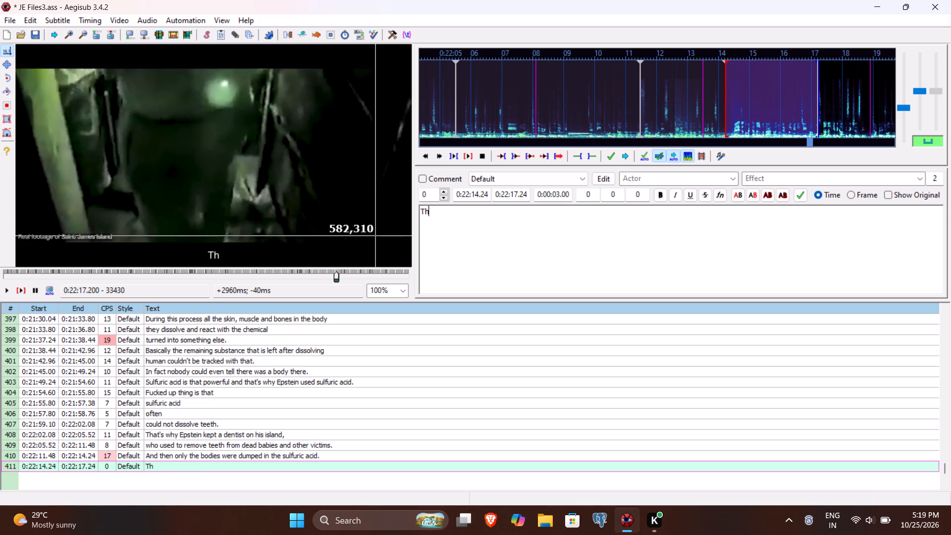
type("e tune")
key("BackSpace")
type("nel I a")
key("BackSpace")
type("told you about under the temple")
key("Return")
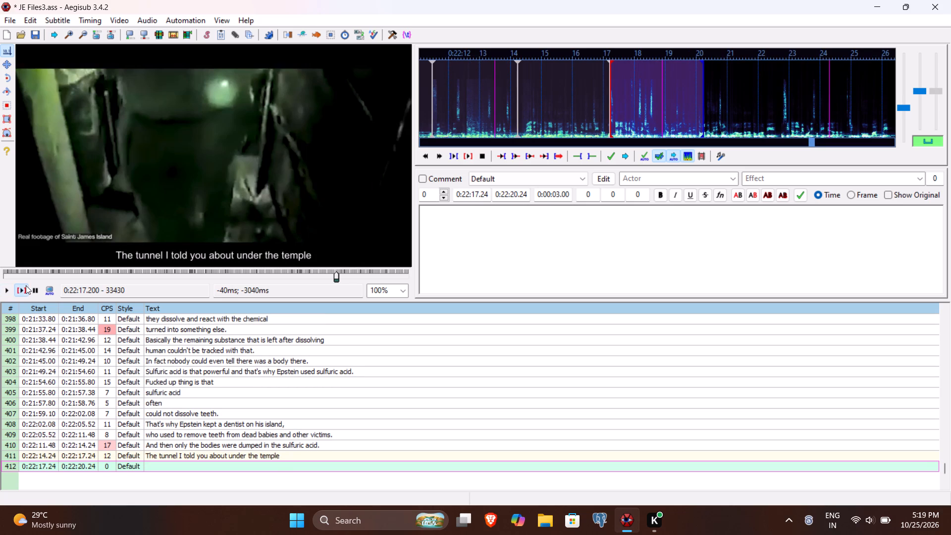
Play line 412, set its end time to 0:22:18.96, and commit it with the text "it had many sections.".
left_click(26, 285)
left_click(10, 287)
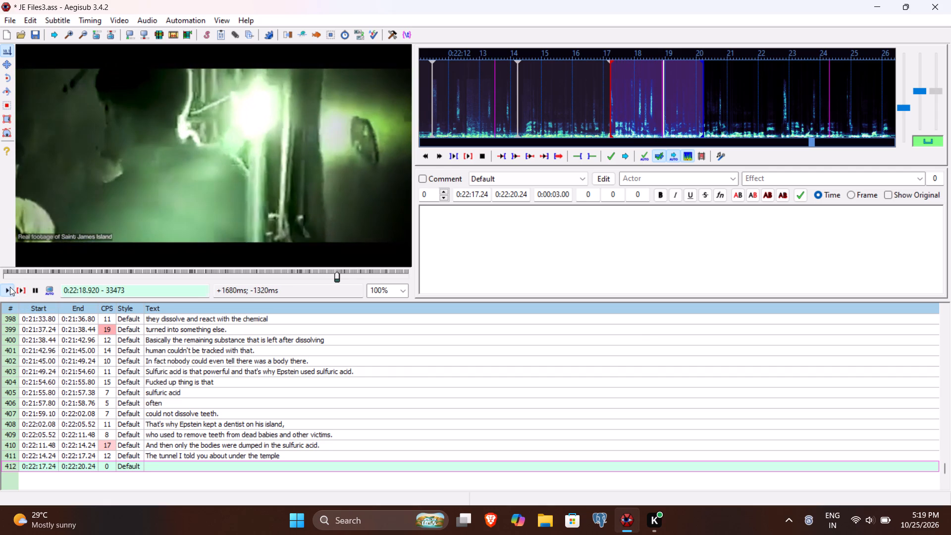
left_click(507, 194)
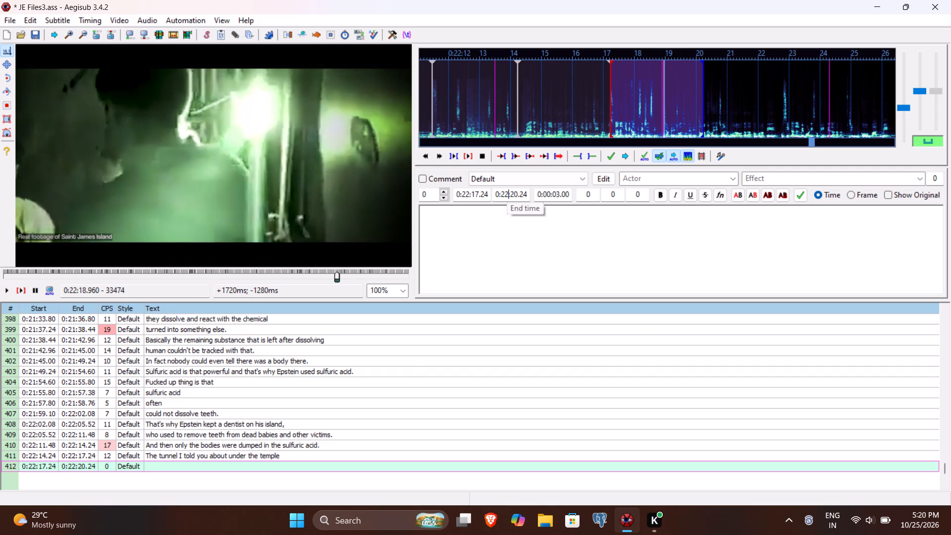
type("18")
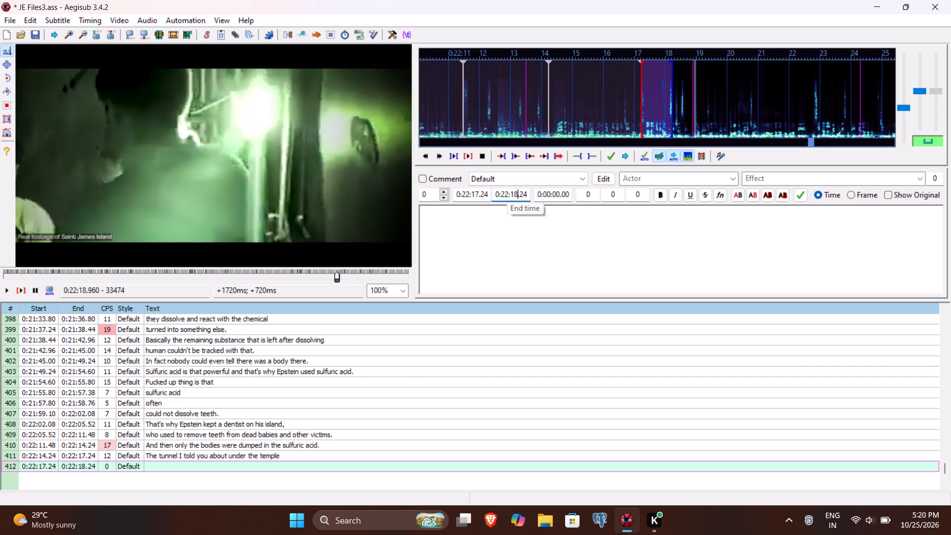
type("96")
left_click(501, 253)
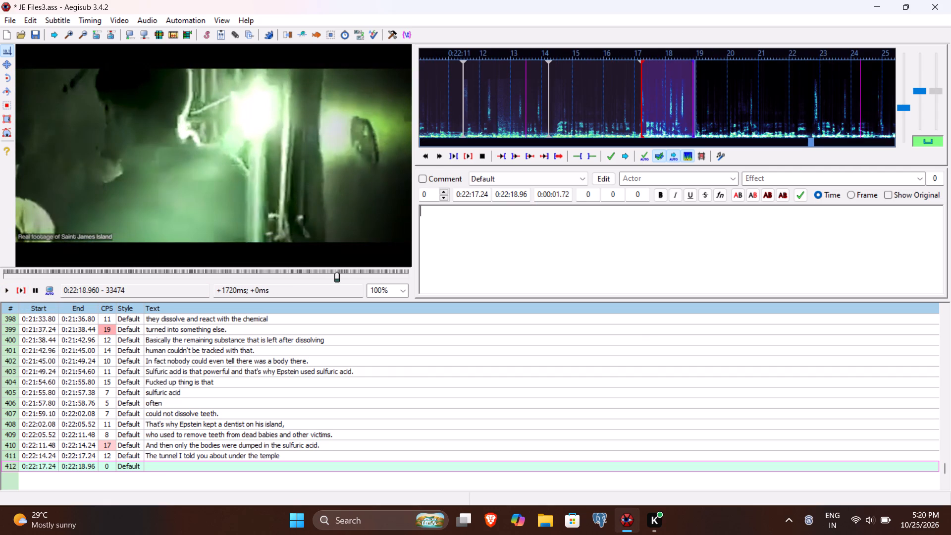
type("it had many sections.")
key("Return")
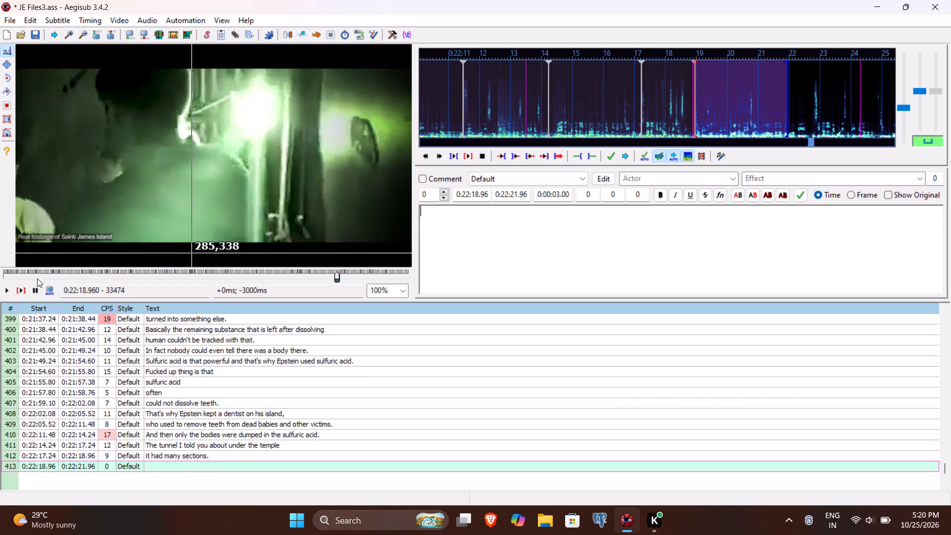
Play line 413 to the end of the phrase, set its end time to 0:22:20.08, and enter "Where rituals were performed." as its text.
left_click(25, 292)
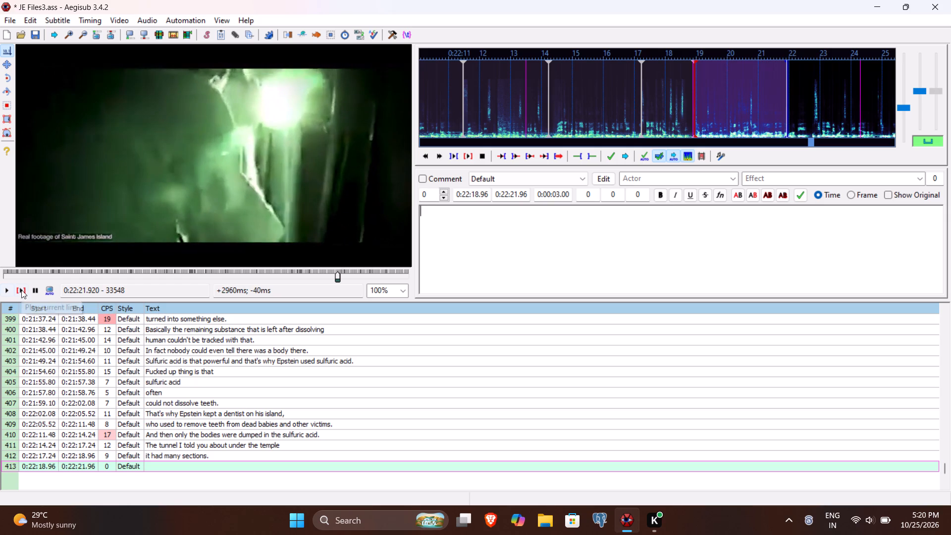
left_click(21, 290)
left_click(8, 290)
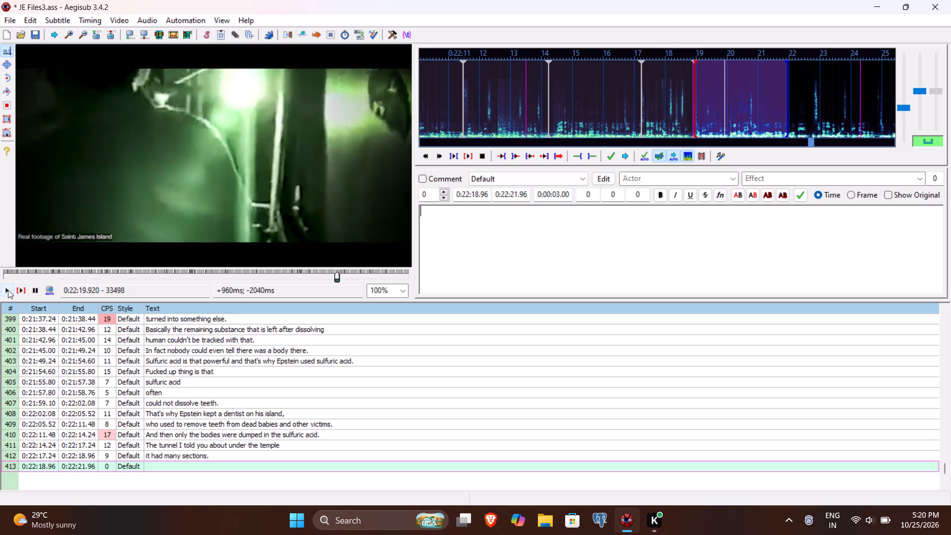
double_click(8, 290)
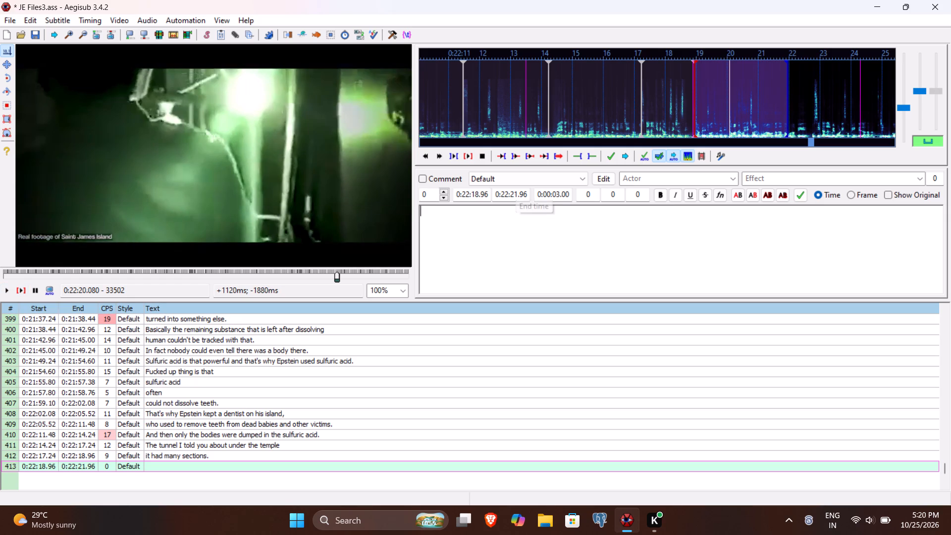
left_click(516, 195)
key("BackSpace")
key("0")
type("08")
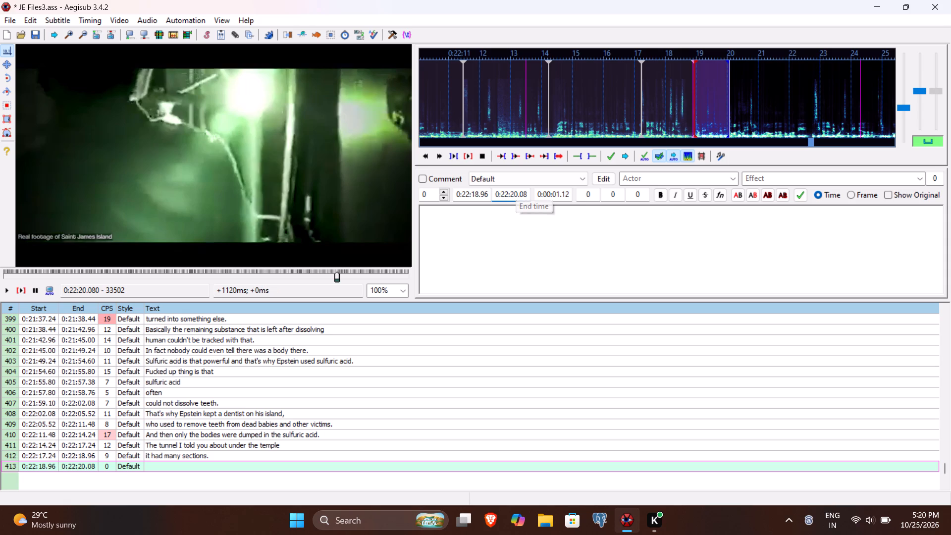
left_click(497, 255)
type("Where rituals were performed")
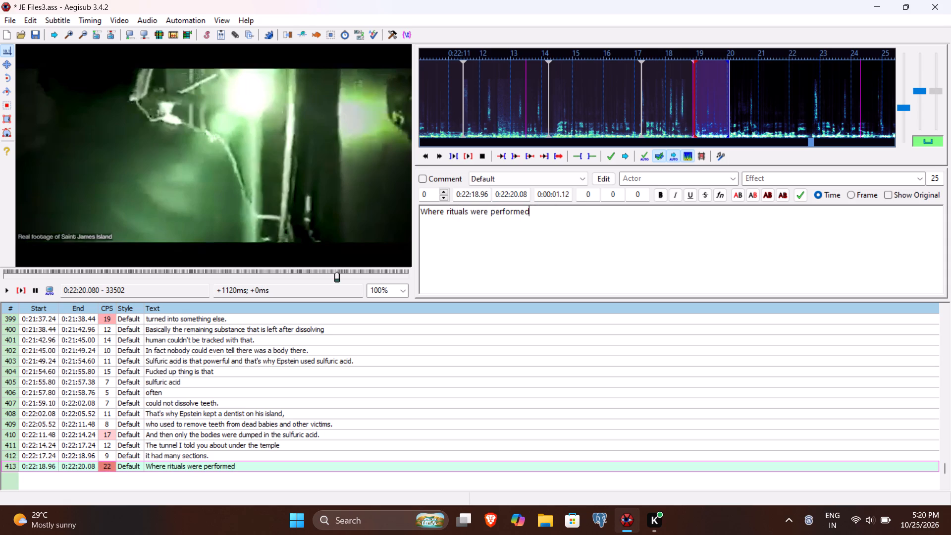
key("period")
Commit line 413 and move on to a new line 414.
key("Return")
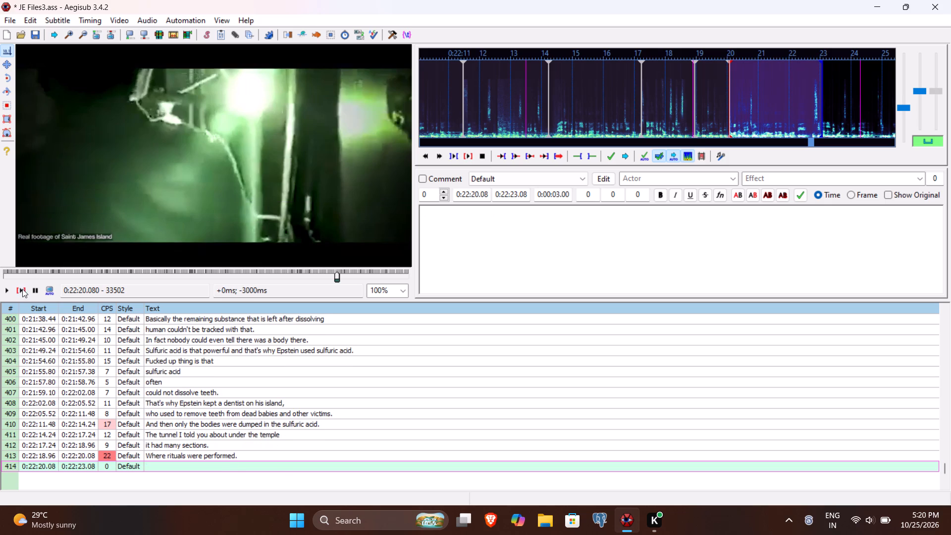
Play line 414 on to the end of the phrase and set its end time to 0:22:24.76.
left_click(22, 289)
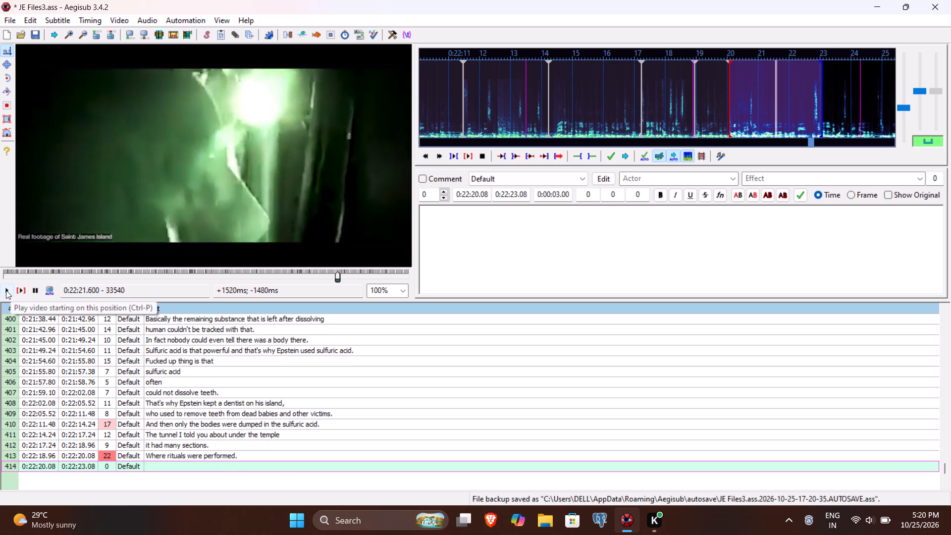
left_click(6, 290)
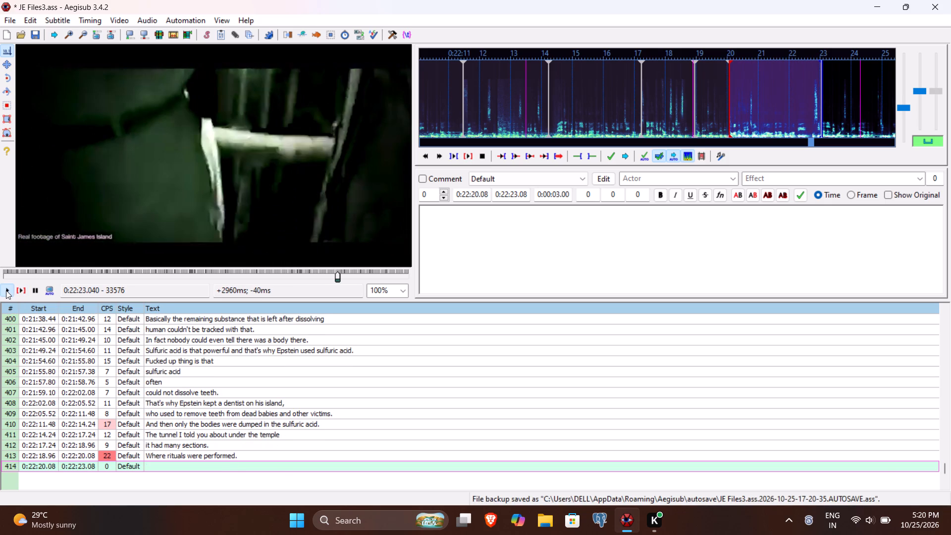
left_click(6, 290)
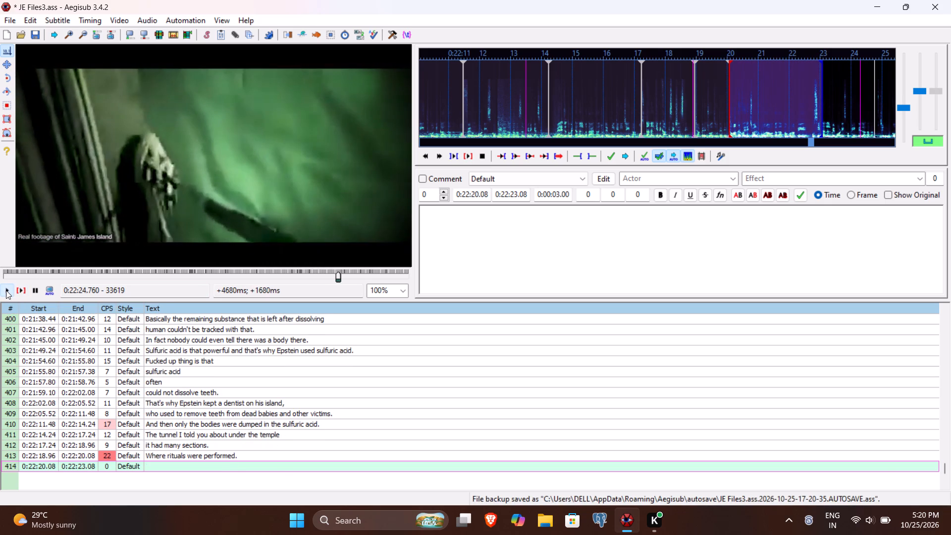
left_click(512, 195)
key("4")
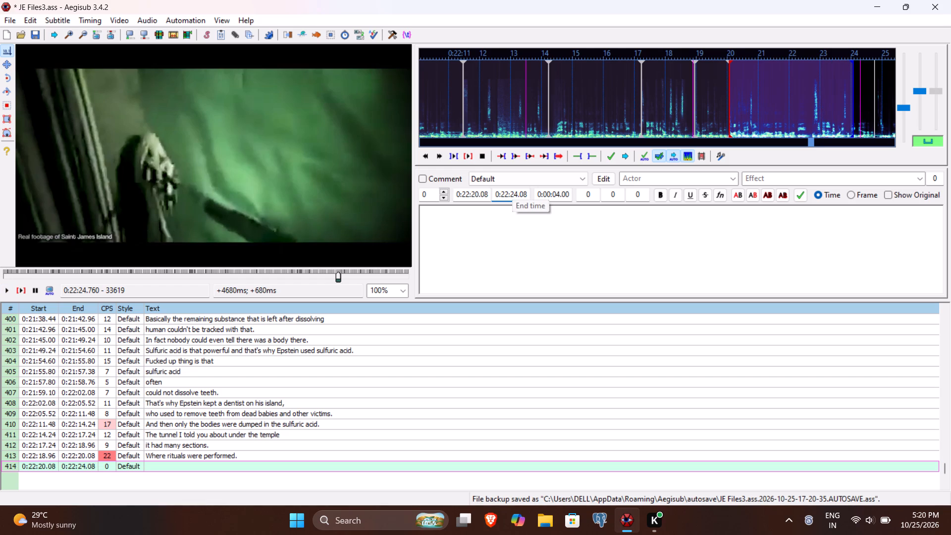
type("76")
Enter "Whenever rituals took place the bodies were thrown in the tunnel only" as the text of line 414 and commit it.
left_click(507, 225)
type("Whenver")
key("BackSpace")
key("BackSpace")
key("BackSpace")
key("BackSpace")
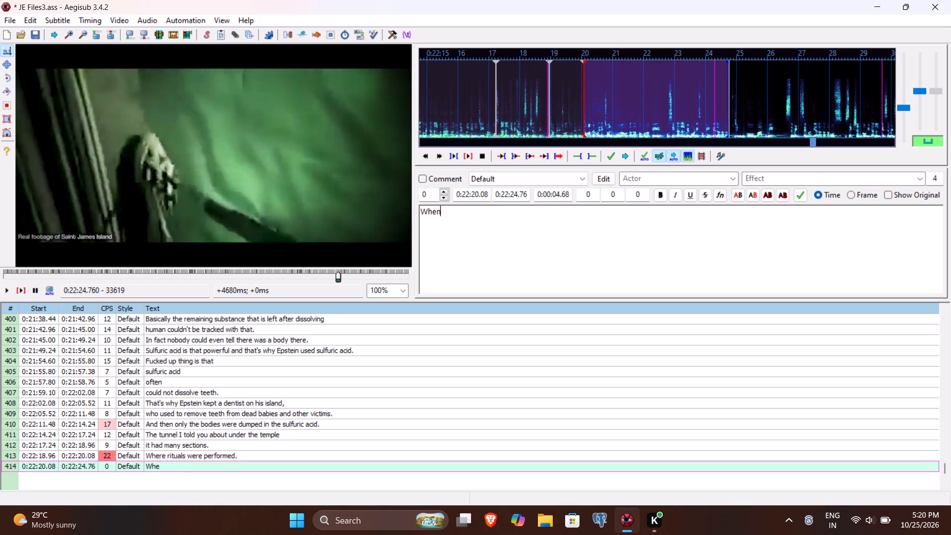
type("never rituals o")
key("BackSpace")
type("took place the bodies were h")
key("BackSpace")
type("thrown in the tunnel onl")
key("y")
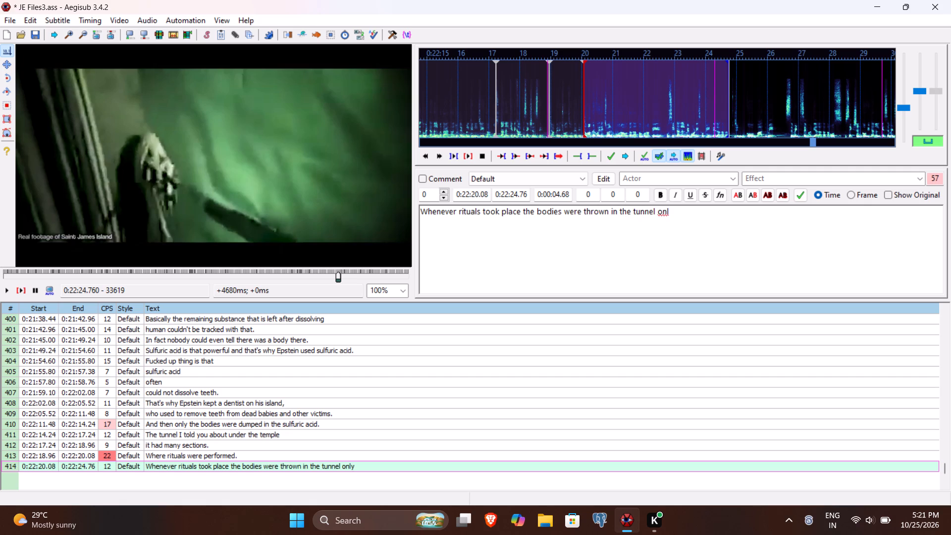
key("Return")
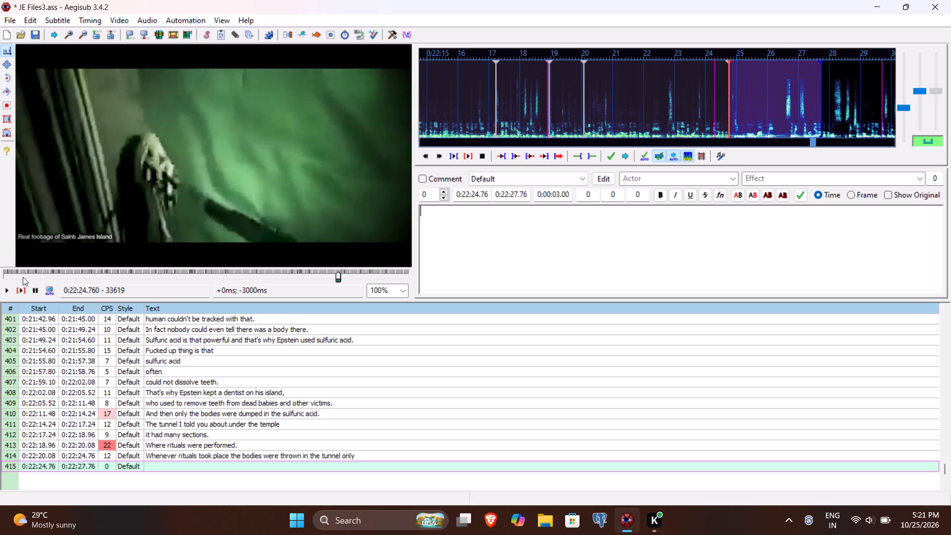
Play line 415, set its end time to 0:22:28.00, and commit it with the text "which were later filled with cement.".
left_click(21, 288)
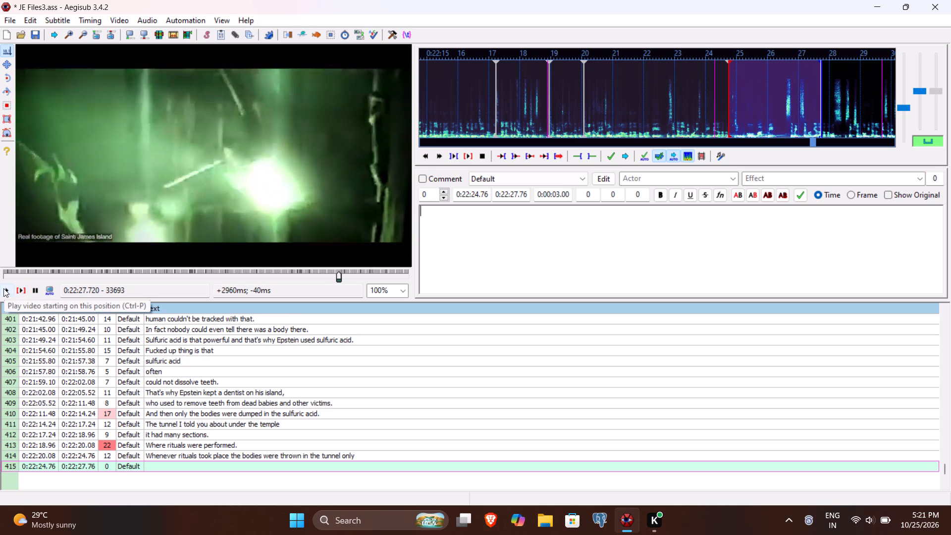
double_click(3, 288)
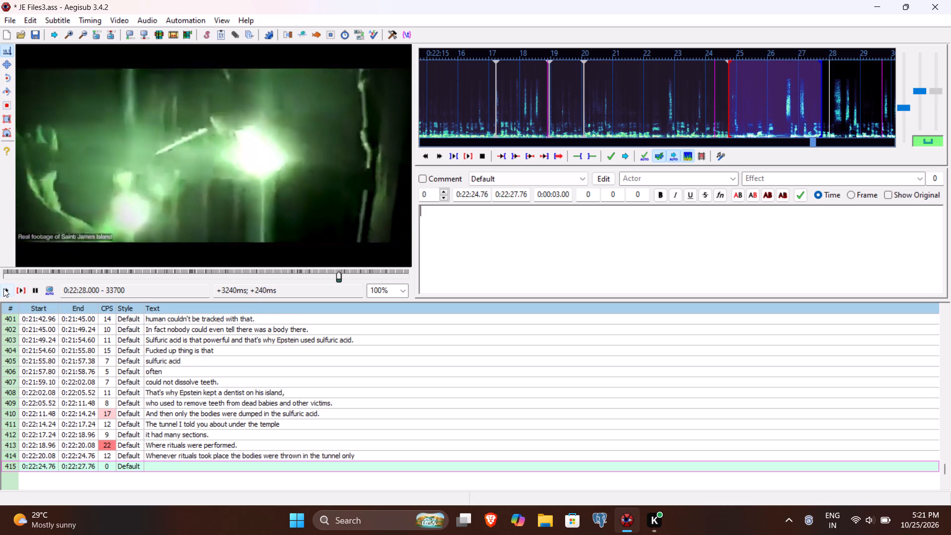
left_click(516, 195)
key("BackSpace")
type("800")
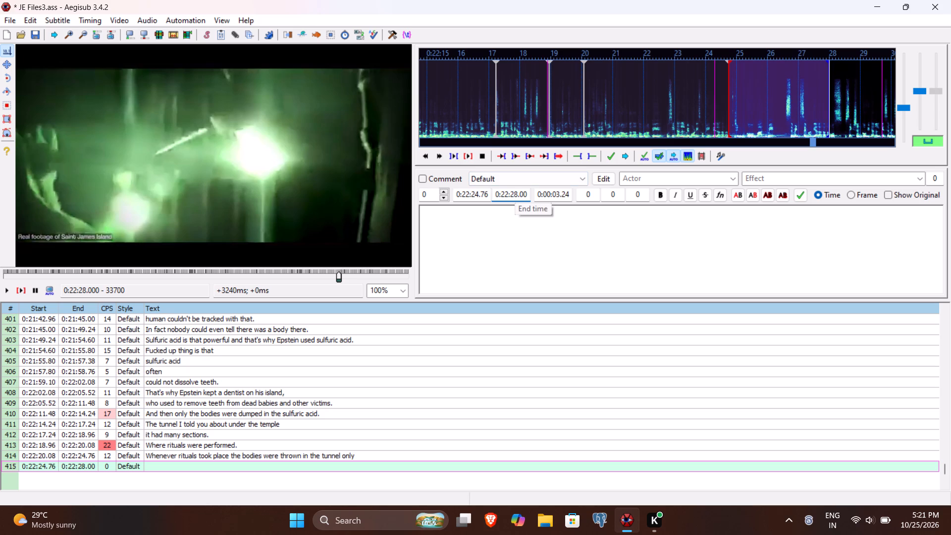
left_click(496, 251)
type("which were later")
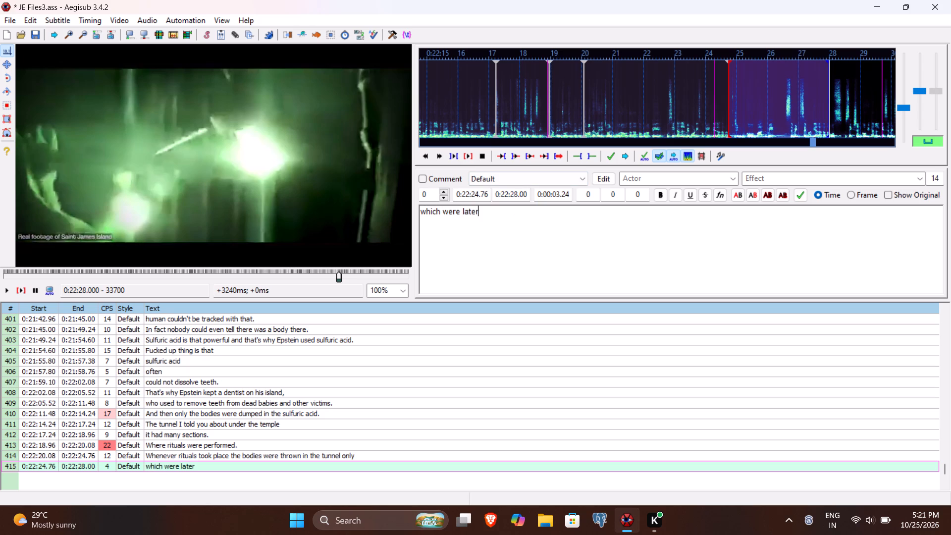
key("space")
type("filled with cement.")
key("Return")
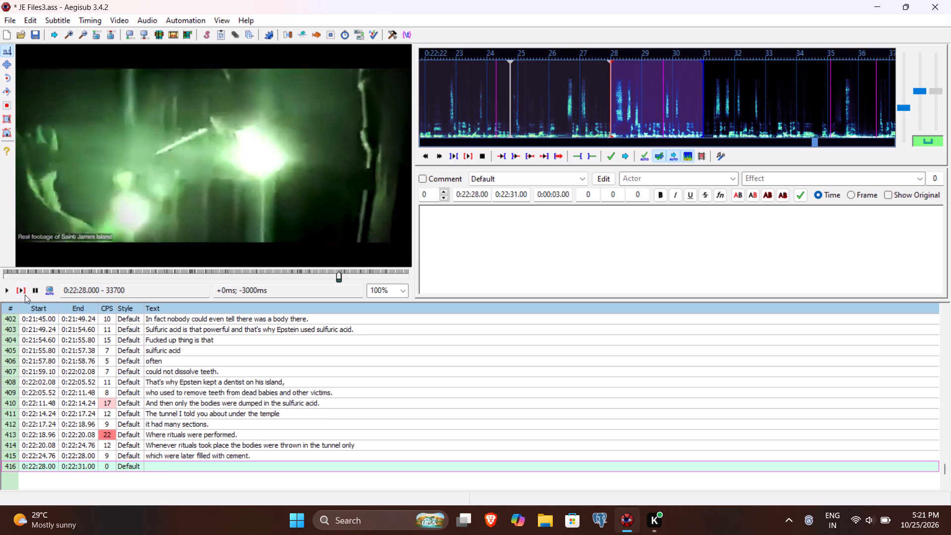
Play line 416 and commit it with the text "The whole section of the tunnel was filled with cement.".
left_click(25, 291)
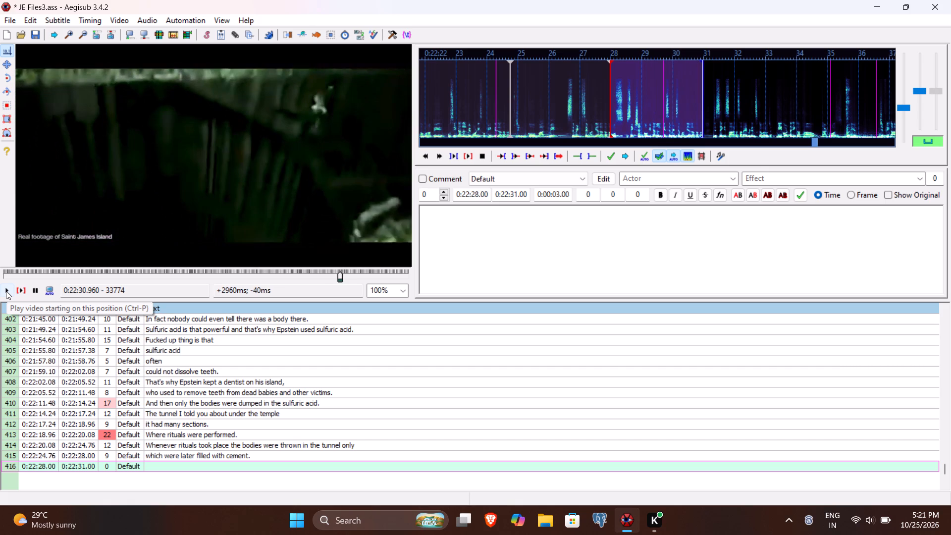
type("The whole section was file")
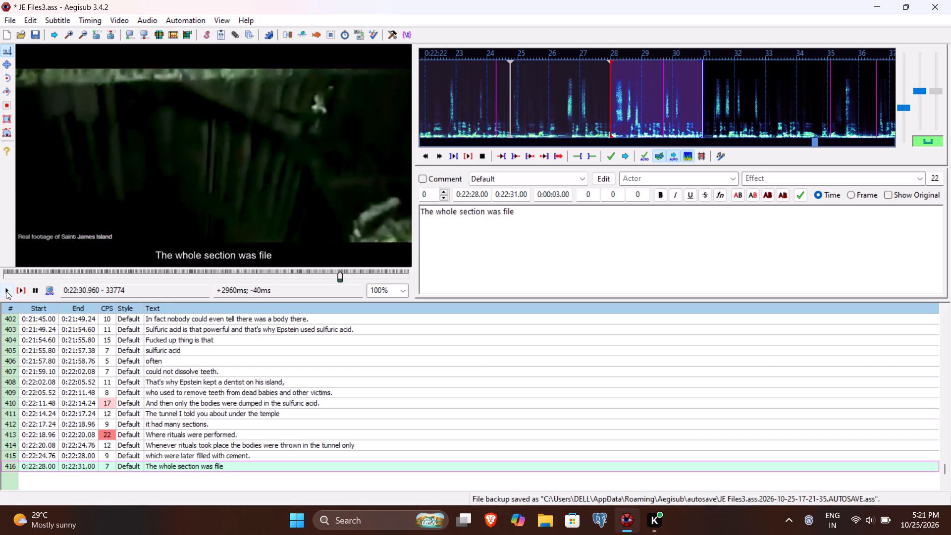
key("BackSpace")
type("led with cement")
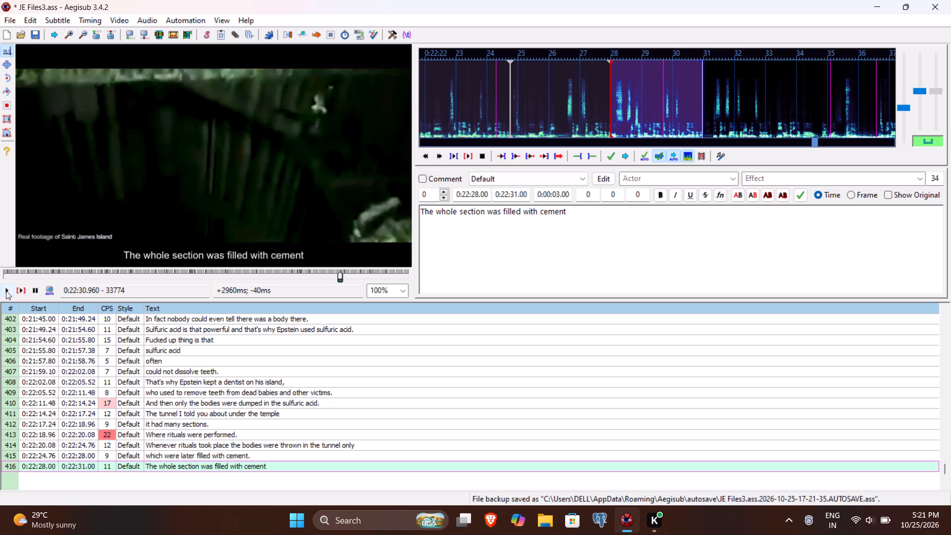
key("period")
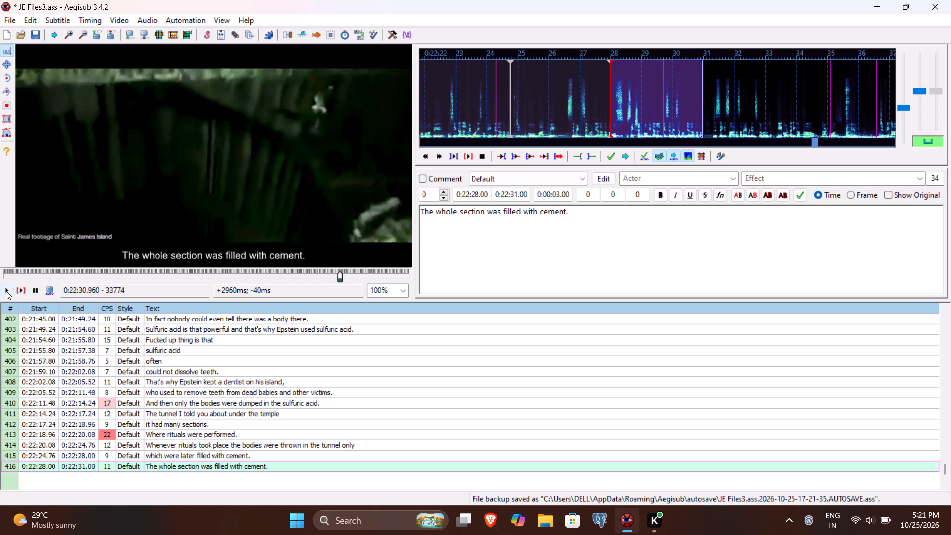
left_click(484, 211)
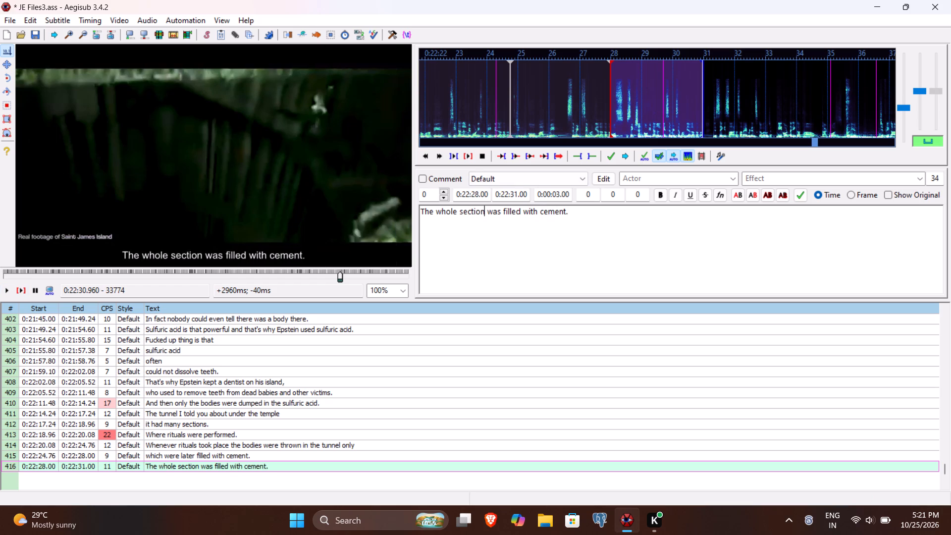
key("space")
type("of the tunnel")
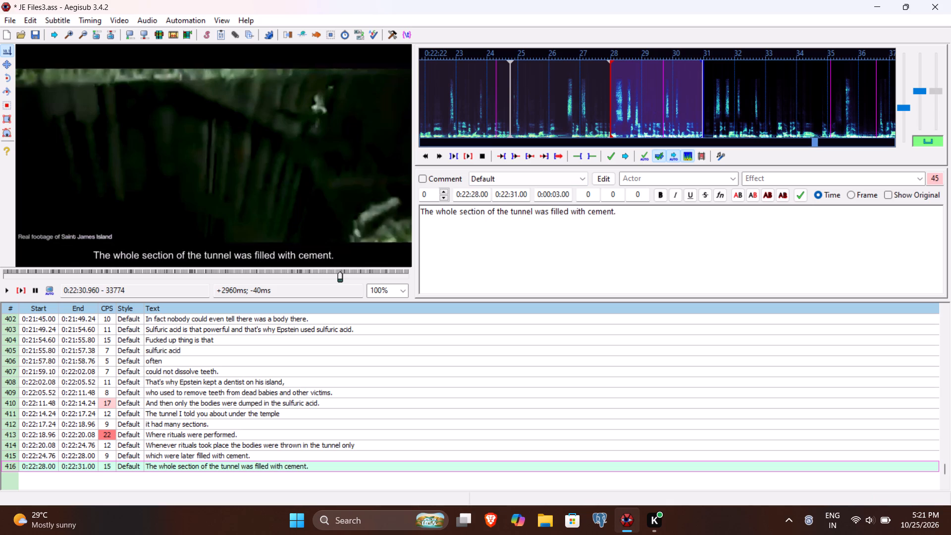
key("Return")
Play line 417 and retime it to start at 0:22:31.30 and end at 0:22:33.36.
left_click(19, 291)
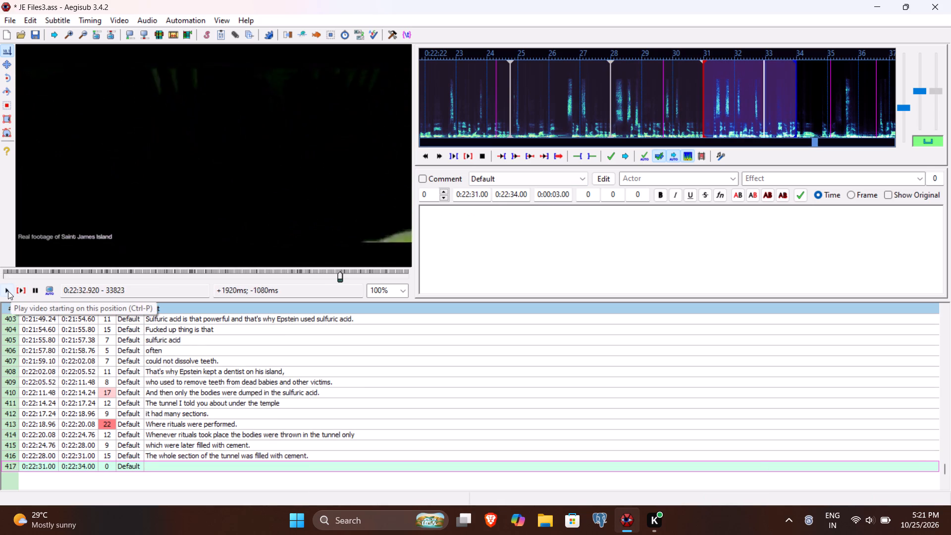
left_click(8, 291)
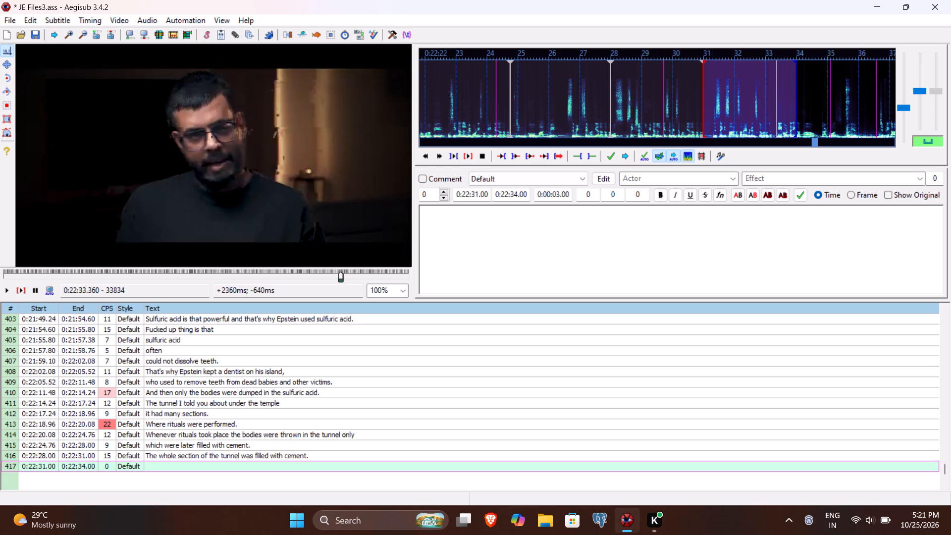
left_click(513, 196)
type("336")
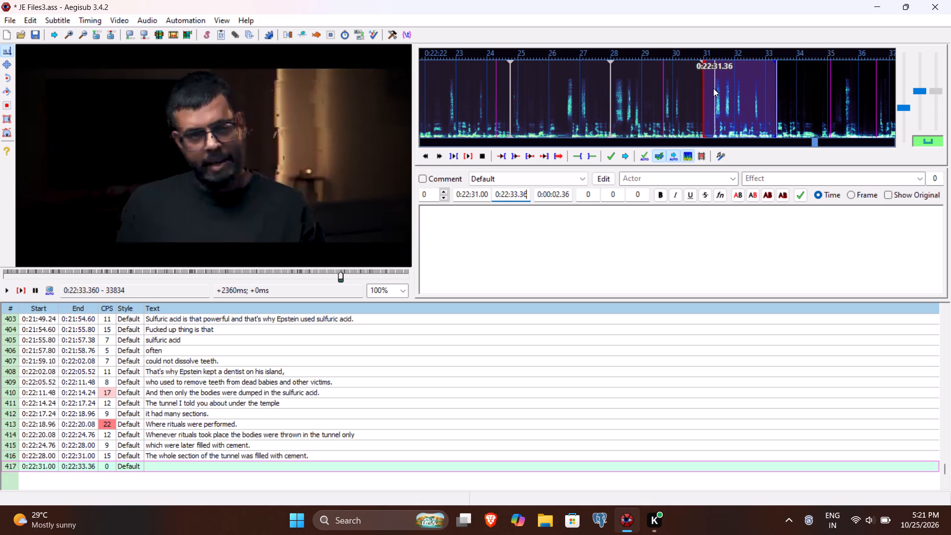
left_click(478, 195)
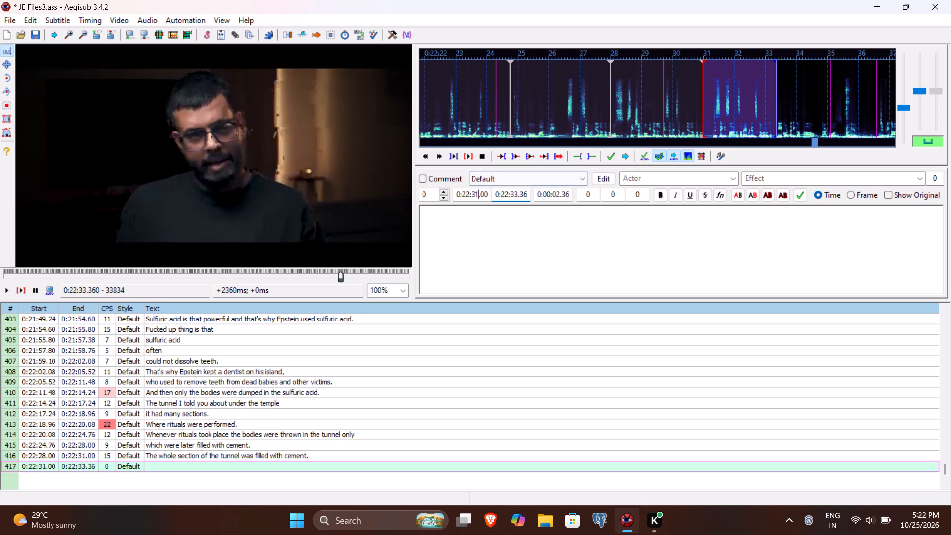
key("3")
Enter "Which would cover the whole evidence." as the text of line 417 and commit it.
left_click(468, 242)
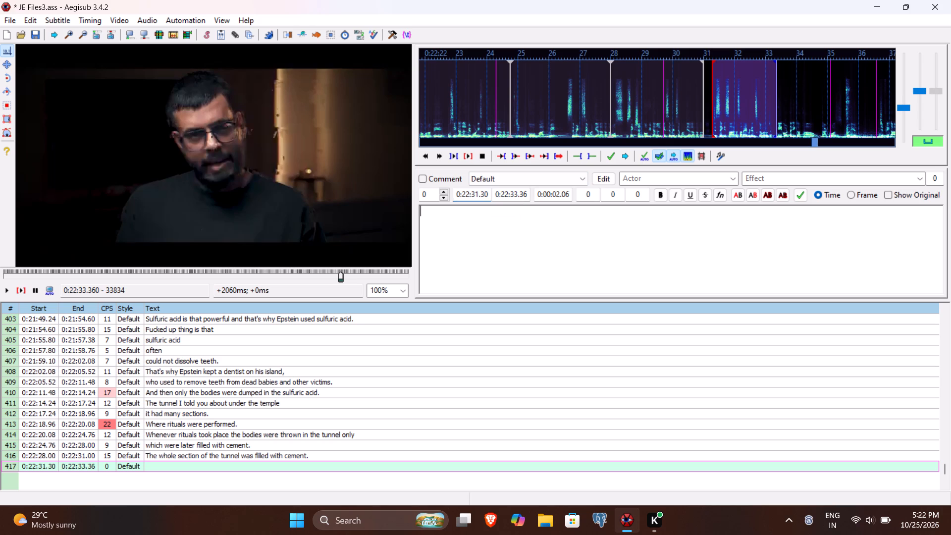
type("Which would")
key("space")
type("cover the who")
type("le evidence.")
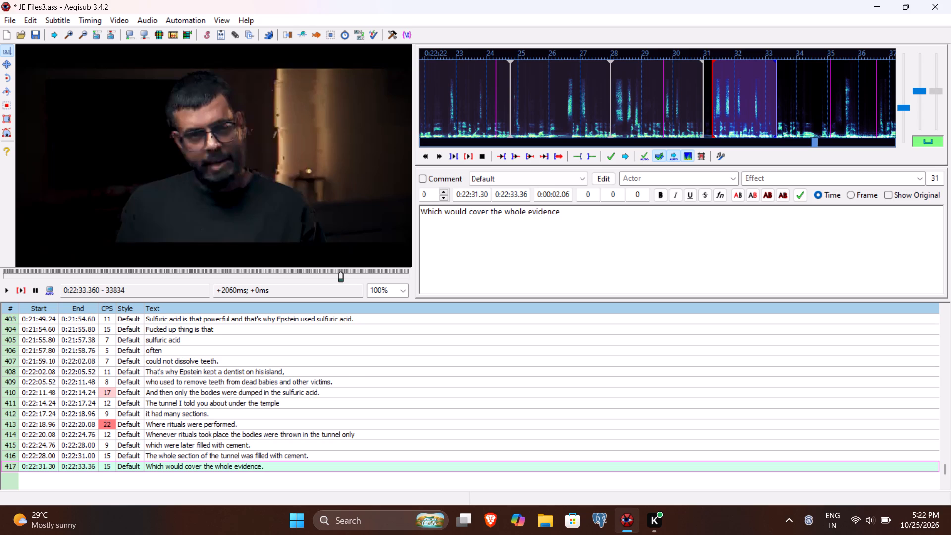
key("Return")
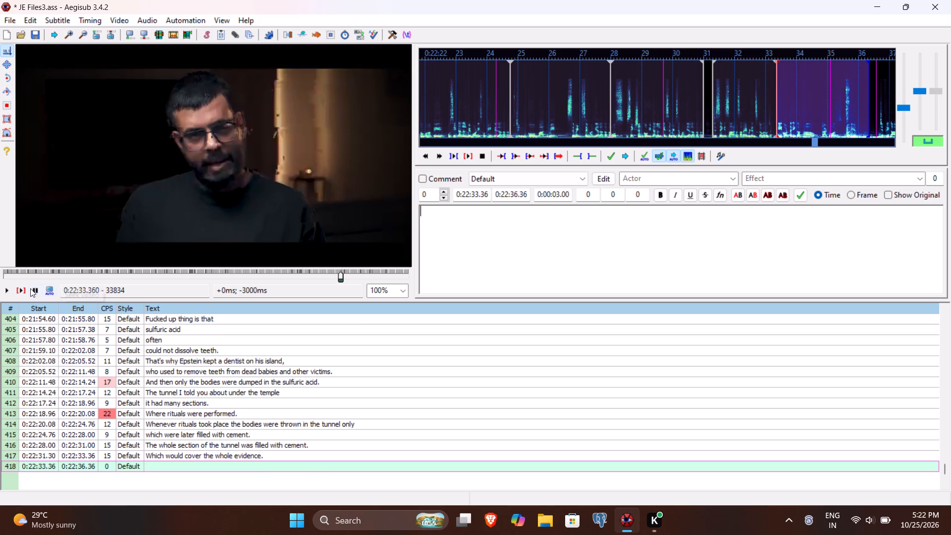
Play line 418 and commit it with the text "Another way was burial.".
left_click(20, 293)
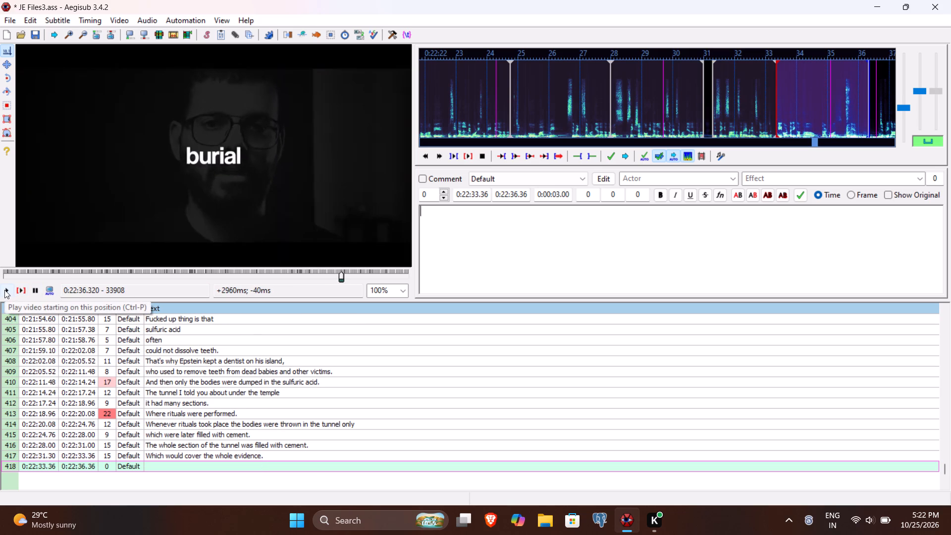
type("Another")
key("space")
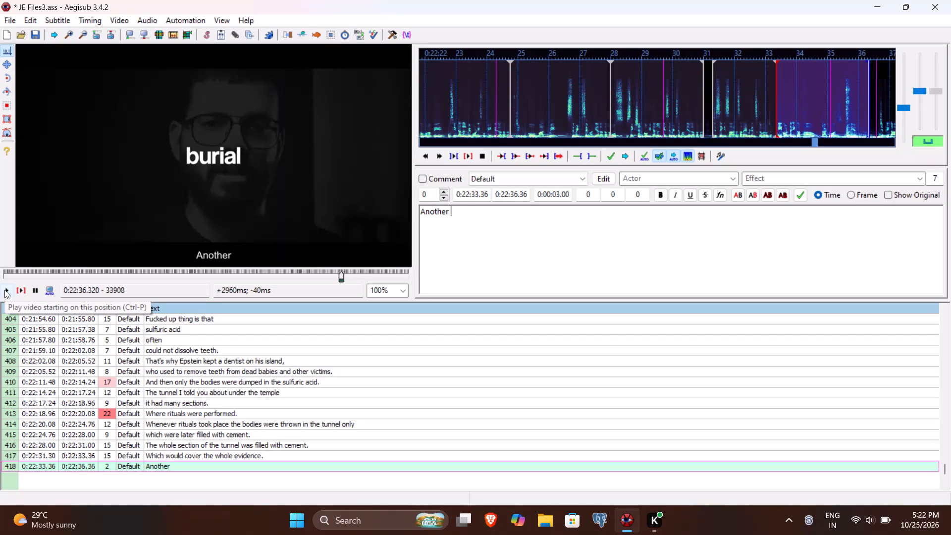
type("wat")
key("BackSpace")
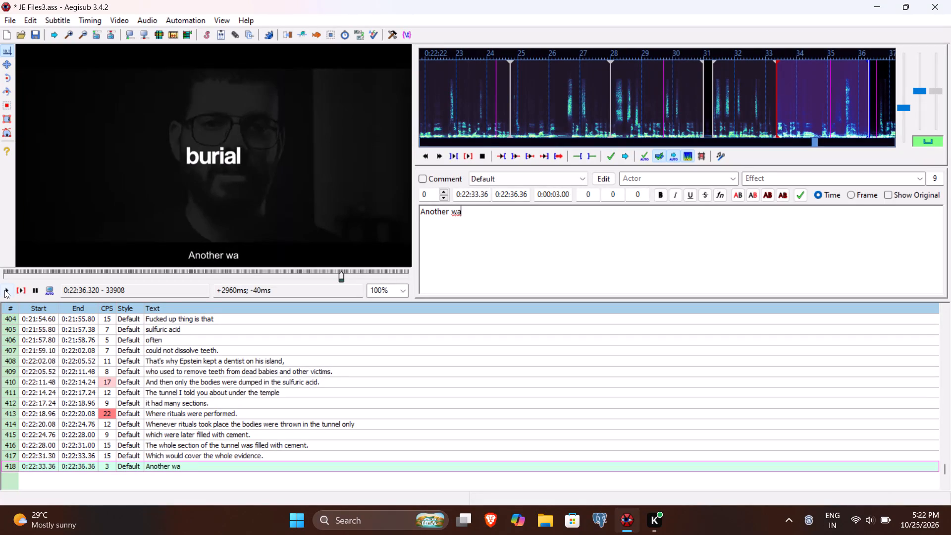
type("y was")
key("space")
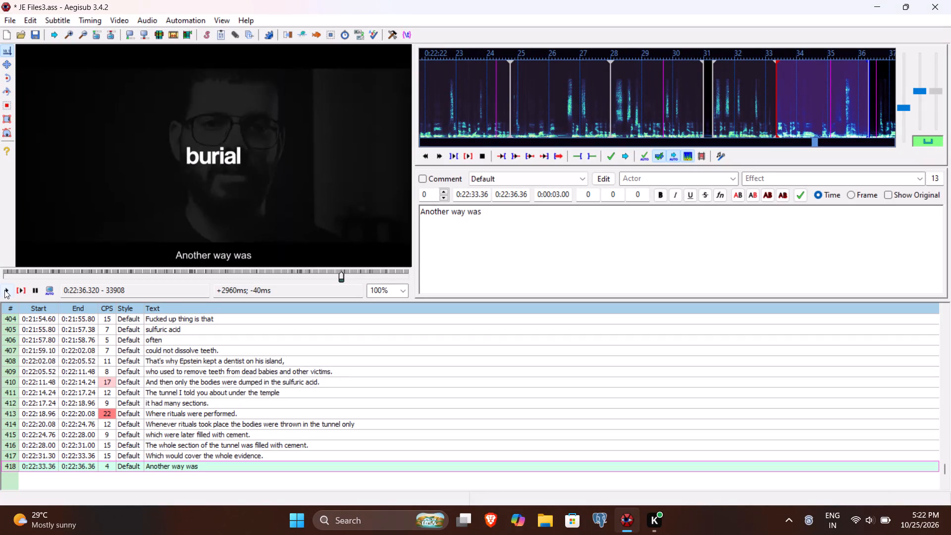
type("burial.")
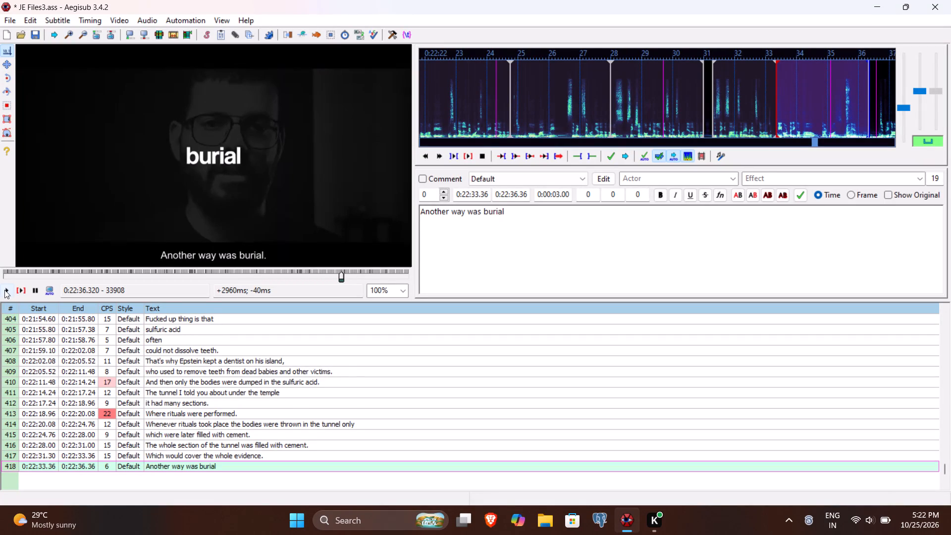
key("Return")
Play line 419 and set its end time to 0:22:39.08.
left_click(16, 289)
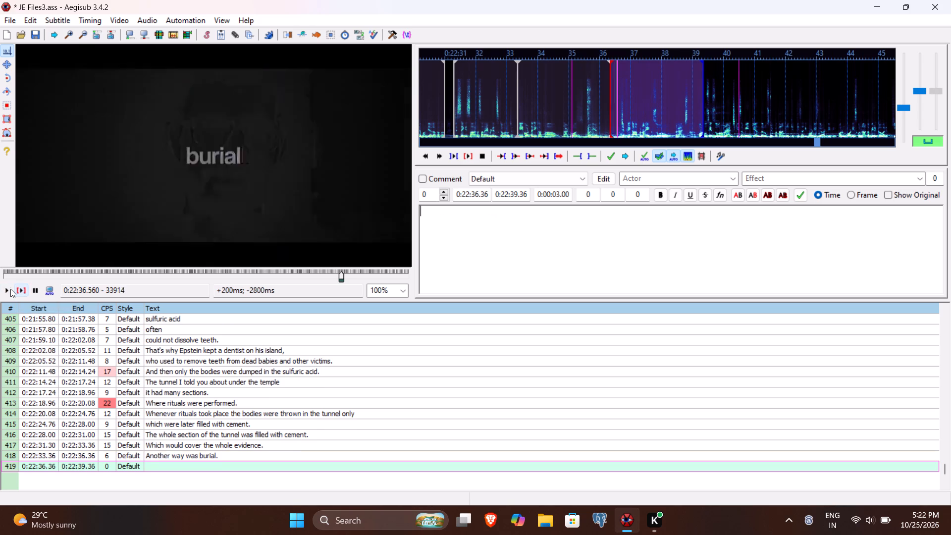
left_click(7, 289)
left_click(7, 289)
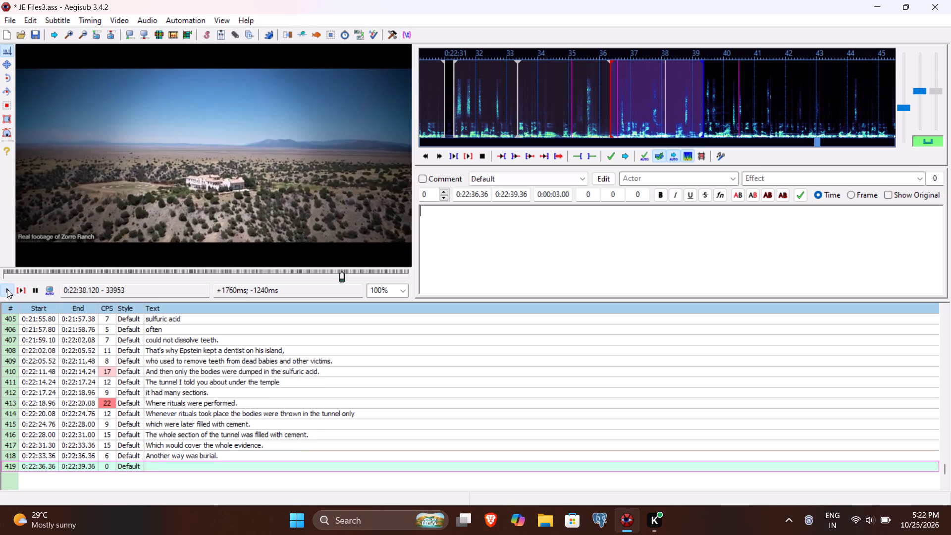
left_click(7, 289)
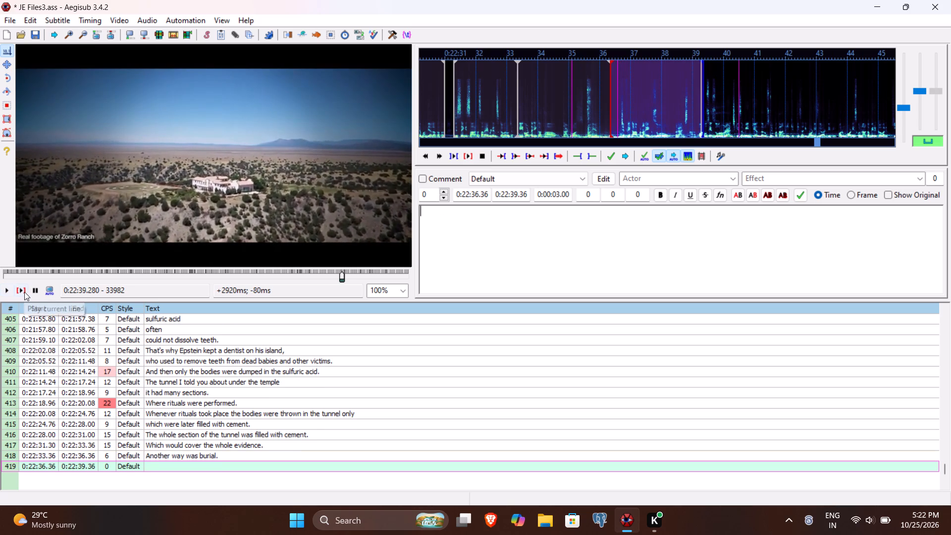
left_click(24, 292)
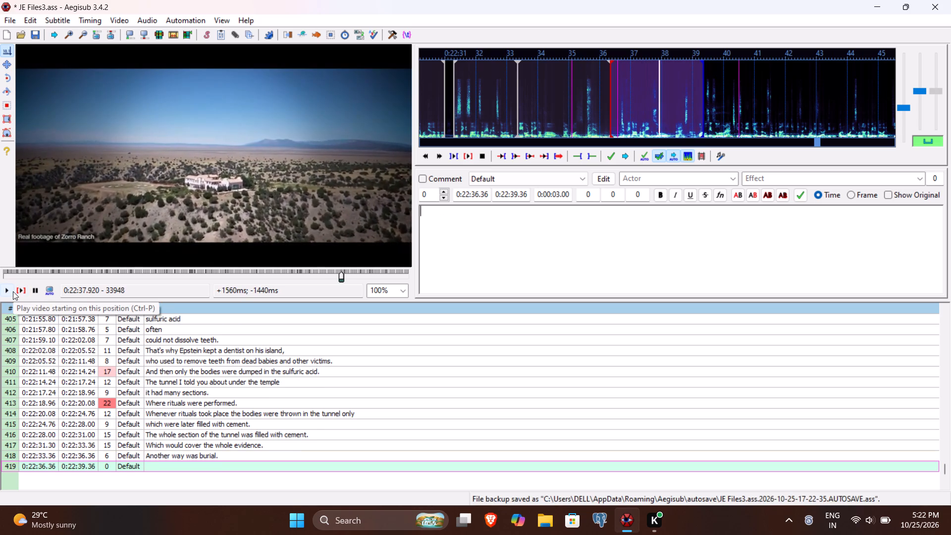
left_click(13, 291)
double_click(13, 291)
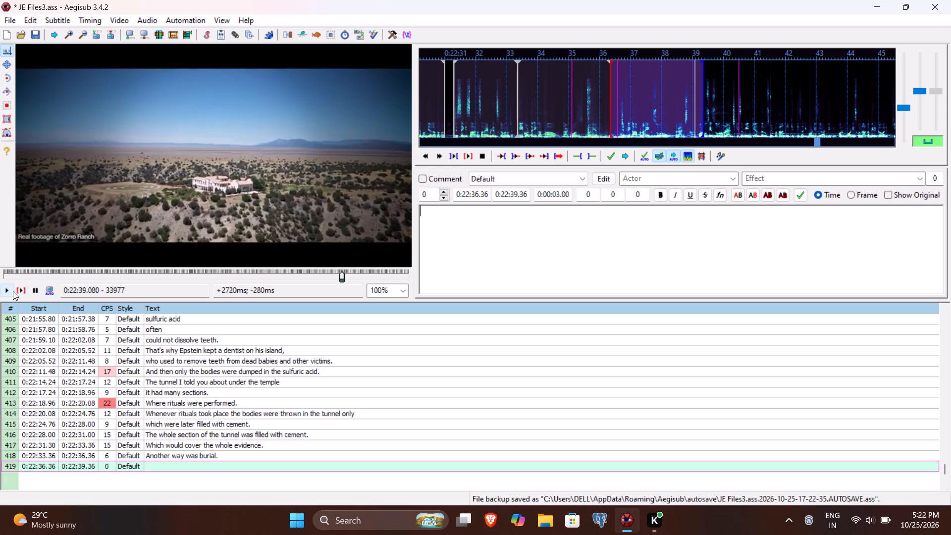
left_click(519, 197)
key("8")
key("BackSpace")
type("08")
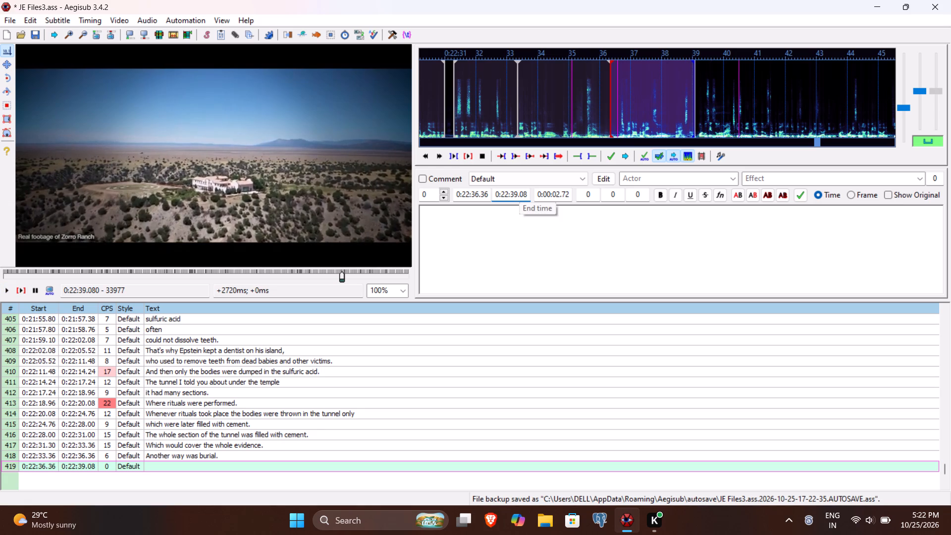
Enter "Jeffrey had his own Zorro ranch." as the text of line 419 and commit it.
left_click(495, 257)
type("Jeffrey had his own Zorro ranc")
type("jh")
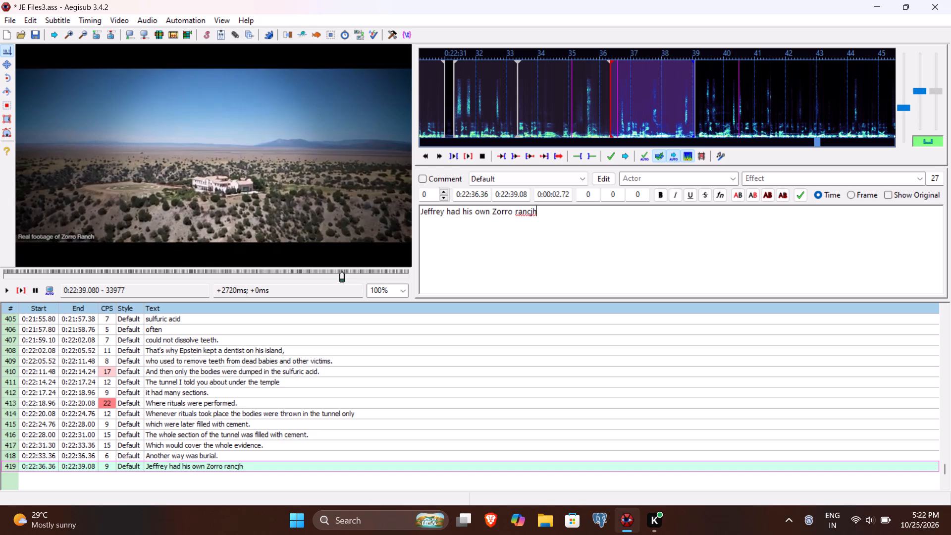
key("BackSpace")
key("BackSpace")
key("h")
key("period")
key("Return")
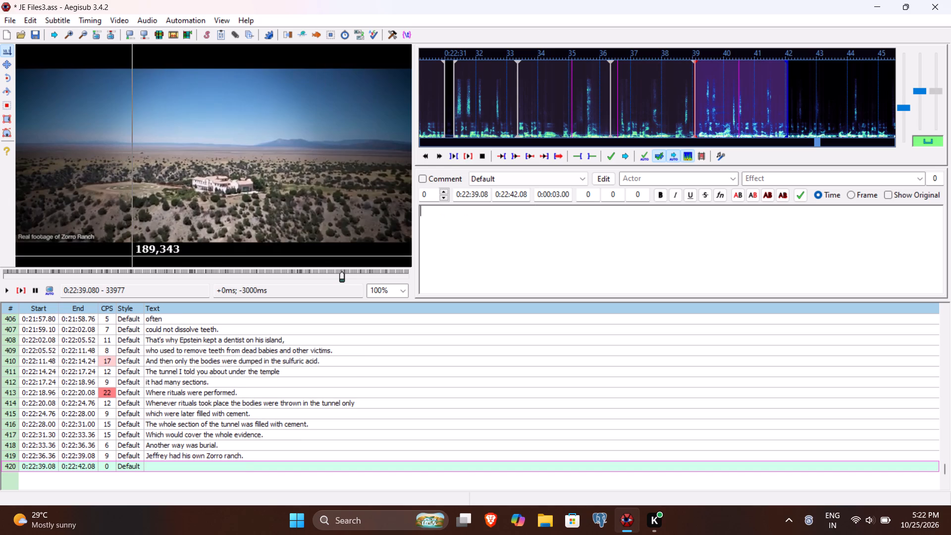
Play line 420 and set its end time to 0:22:43.72.
left_click(23, 291)
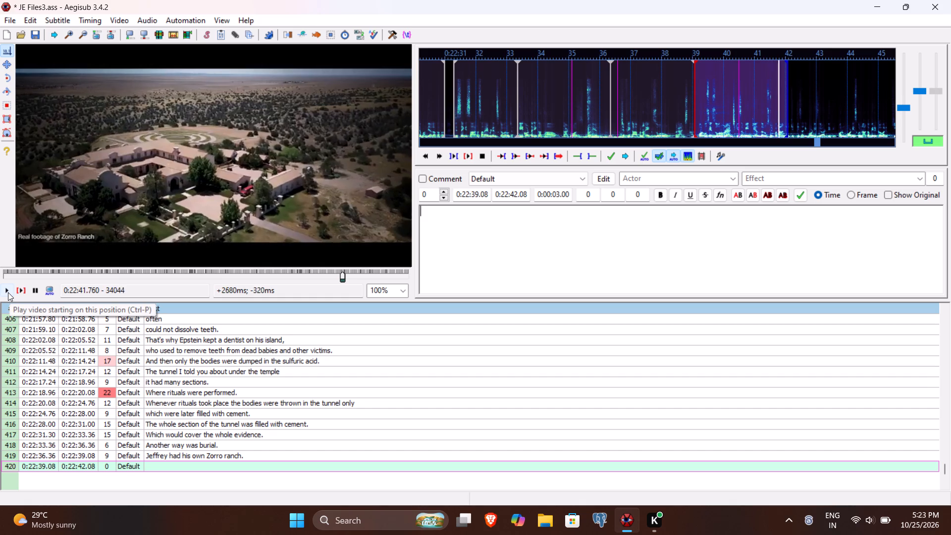
left_click(8, 292)
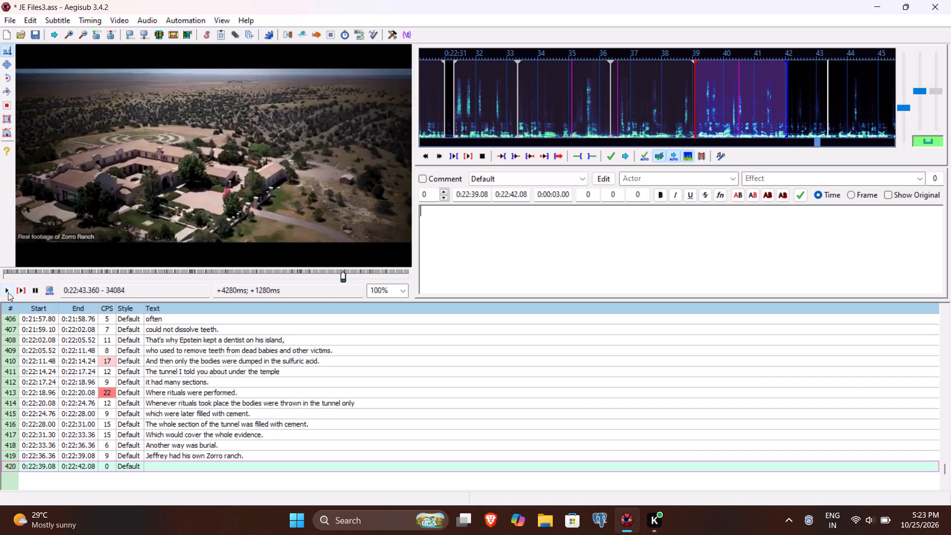
left_click(8, 292)
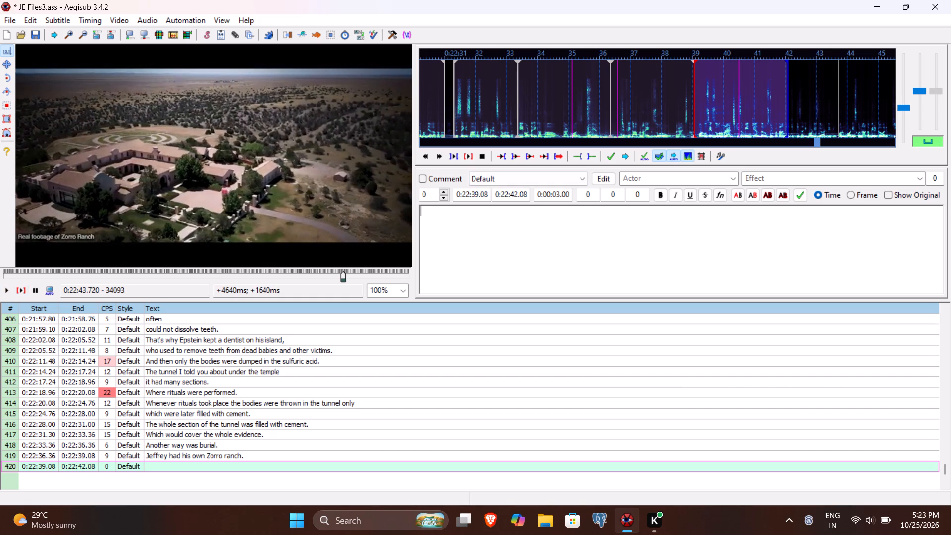
left_click(513, 193)
key("3")
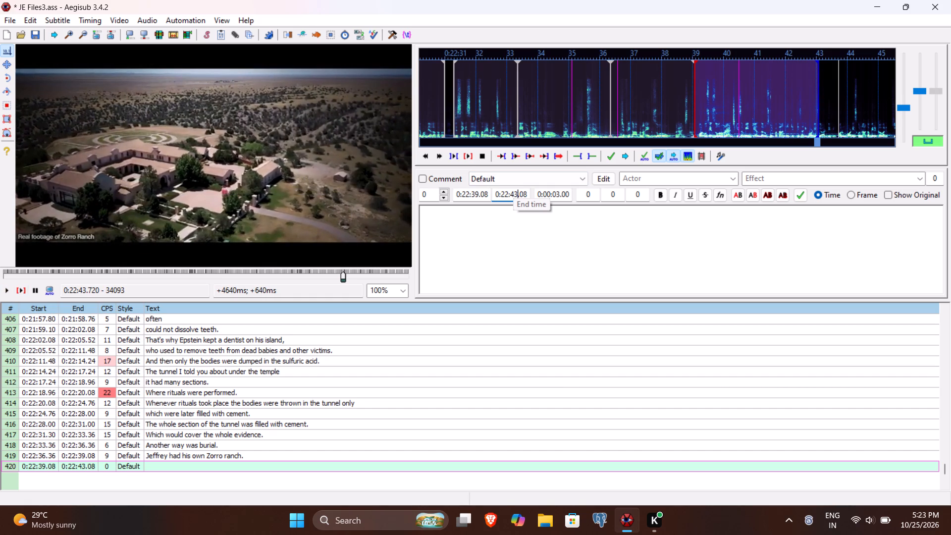
type("72")
Enter "And in the same ranch don't know how many bodies he had buried." as the text of line 420 and commit it.
left_click(503, 233)
type("And in the same ranch don't know")
key("space")
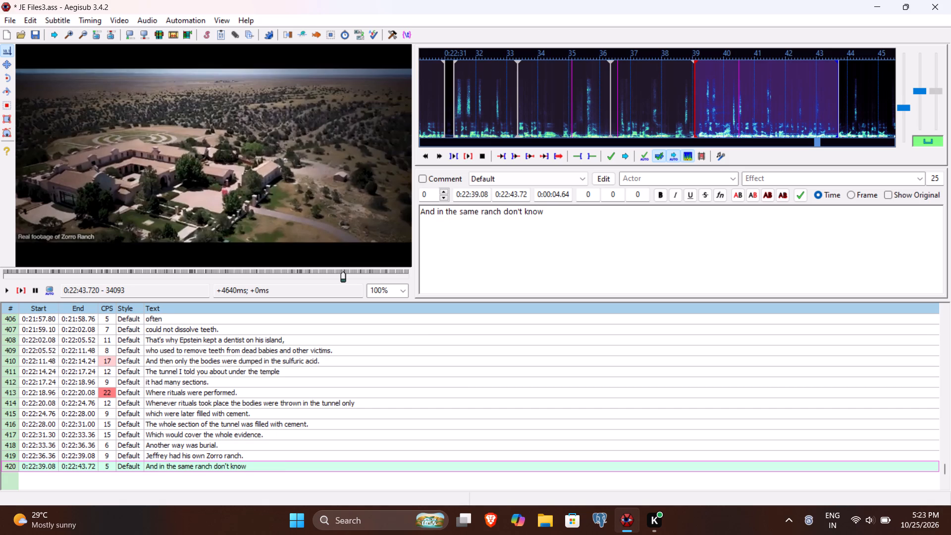
type("how many bodies he")
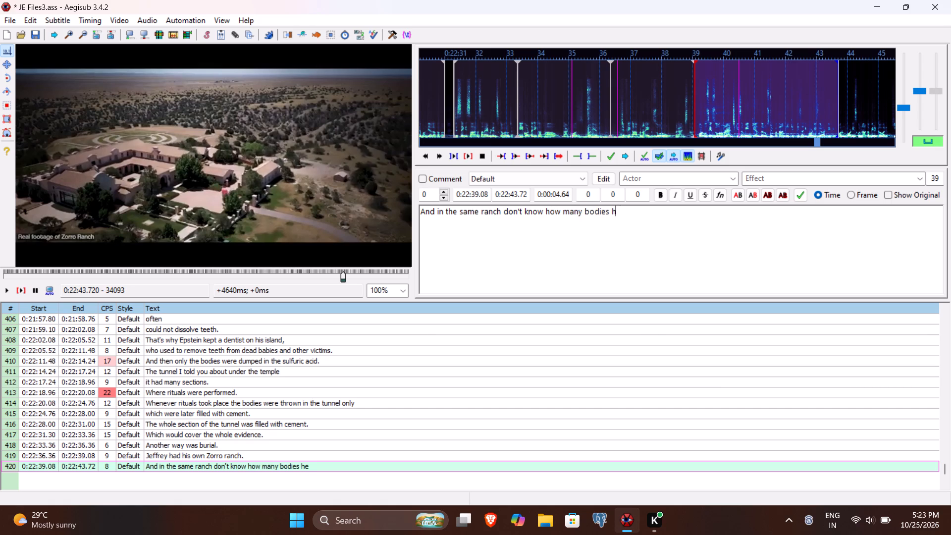
key("space")
type("had buries")
key("BackSpace")
type("d.")
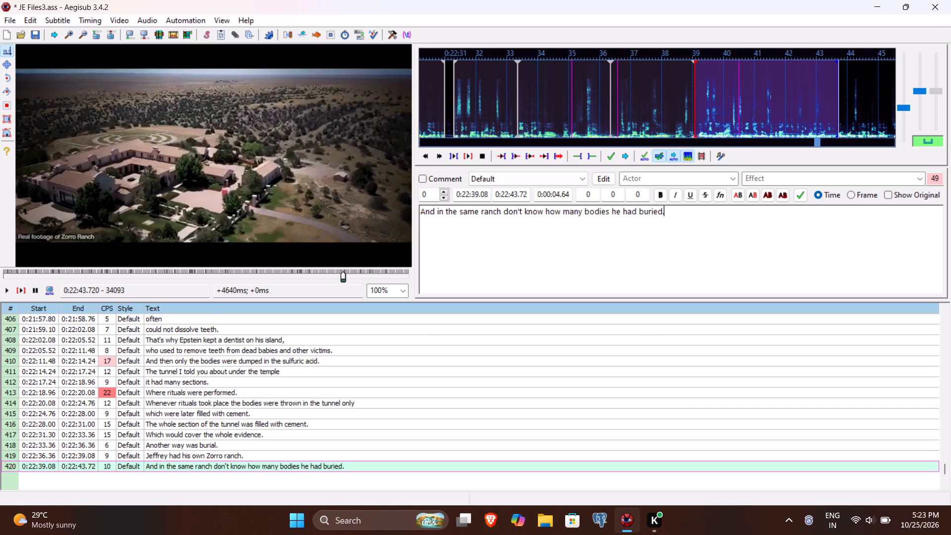
key("Return")
Play line 421 and set its end time to 0:22:48.44.
left_click(22, 289)
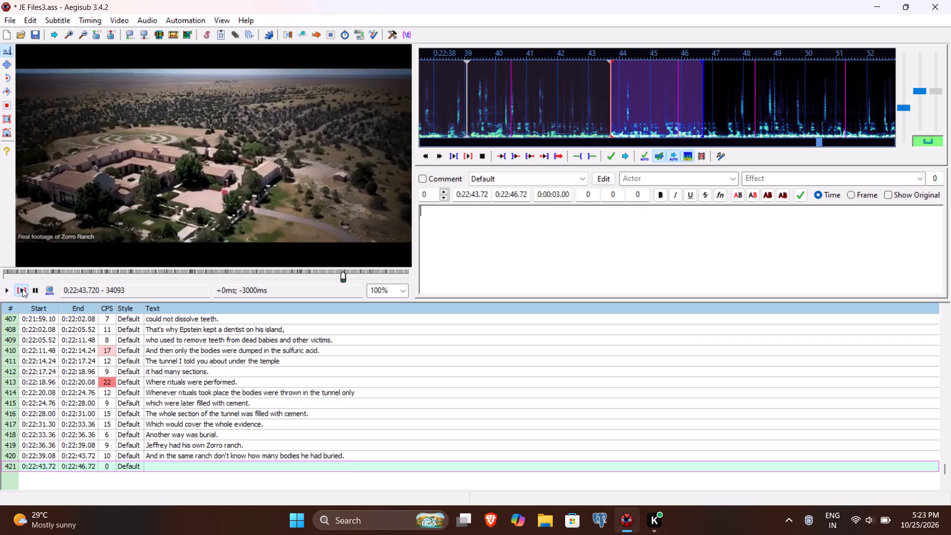
left_click(10, 288)
left_click(10, 288)
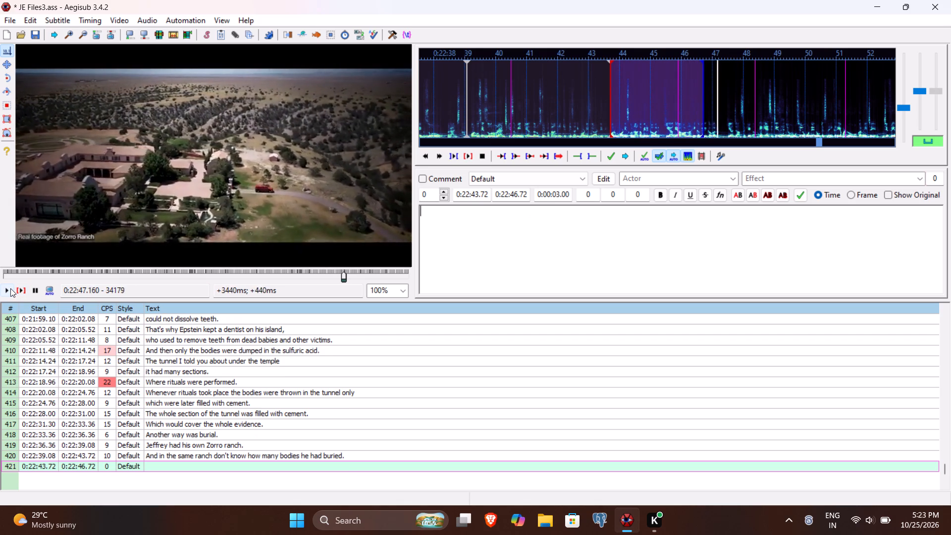
left_click(10, 288)
double_click(10, 288)
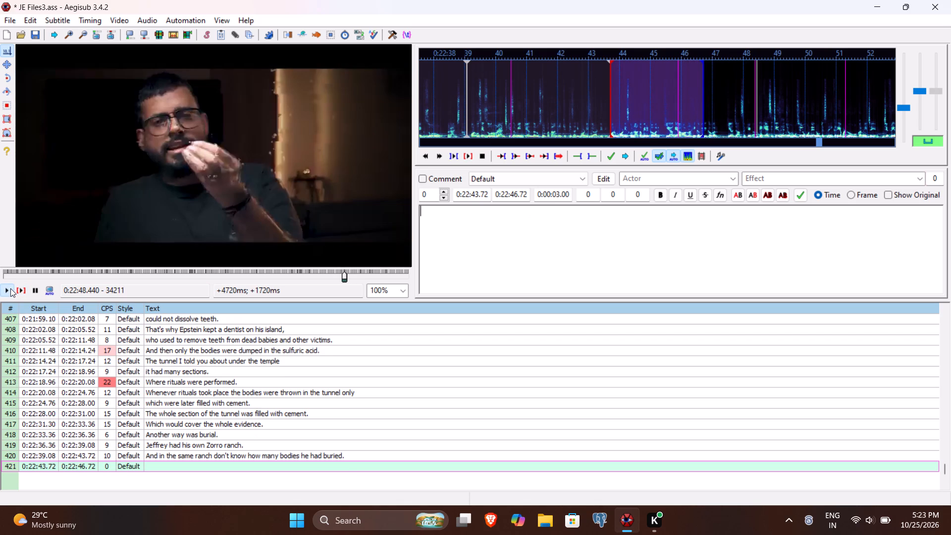
left_click(517, 197)
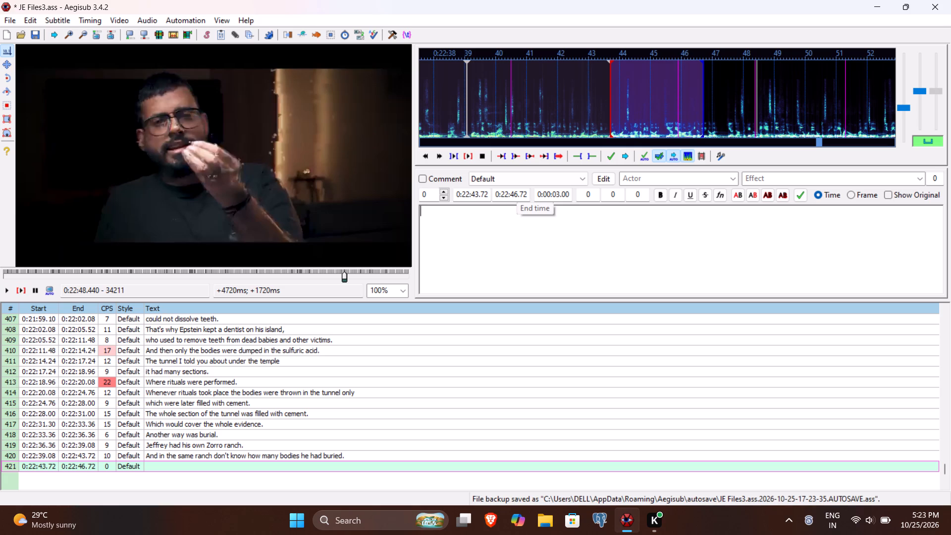
key("BackSpace")
key("8")
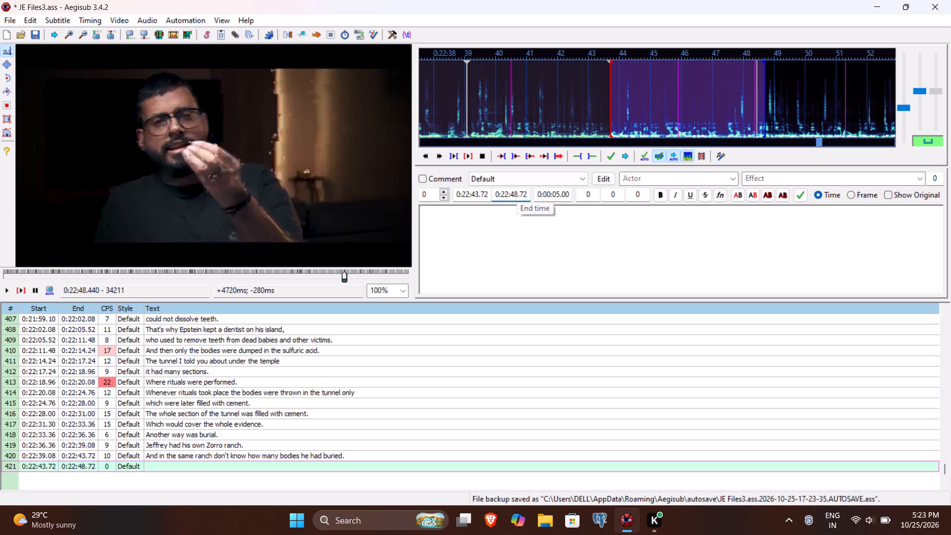
type("44")
Enter "Not only those bodies weren't recovered they won't be recovered ever." as the text of line 421 and commit it.
left_click(505, 244)
type("Not only those bodies e")
key("BackSpace")
type("wen")
key("BackSpace")
type("ren;")
key("BackSpace")
type("'t recovered they won't be recovered ever")
key("period")
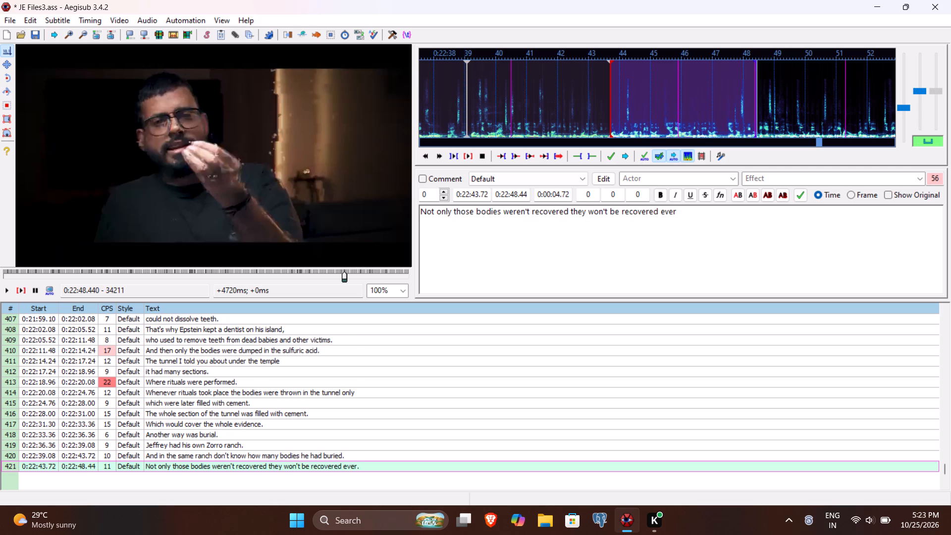
key("Return")
Play line 422 and set its end time to 0:22:52.36.
left_click(22, 294)
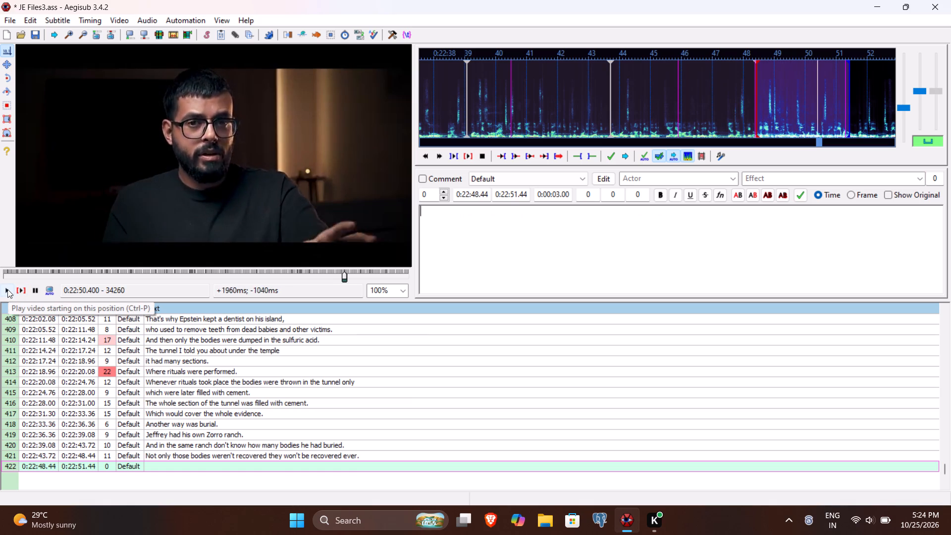
left_click(7, 289)
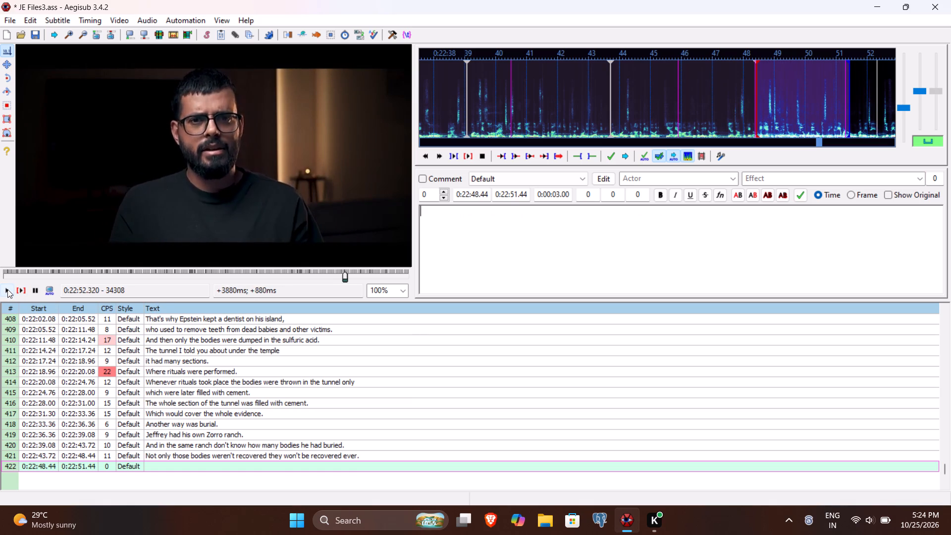
left_click(7, 289)
left_click(19, 289)
double_click(5, 289)
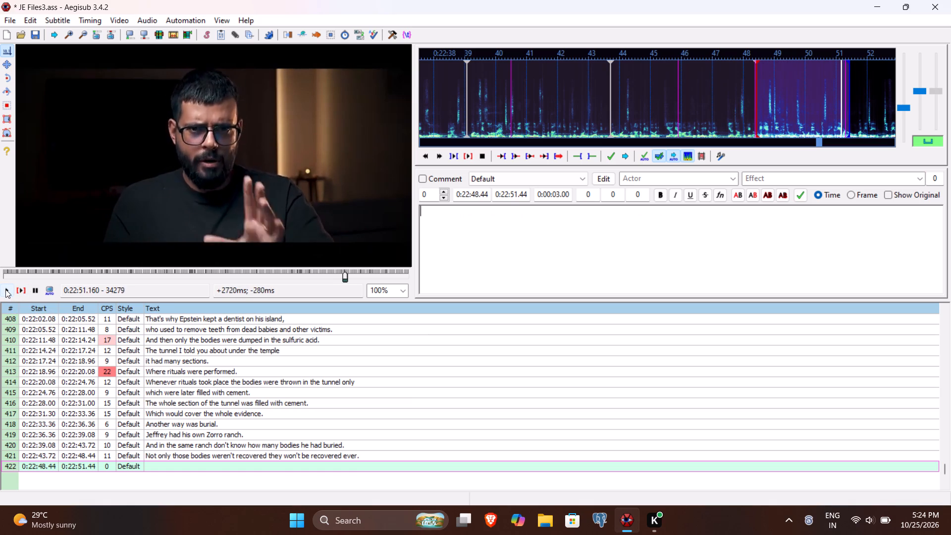
left_click(5, 289)
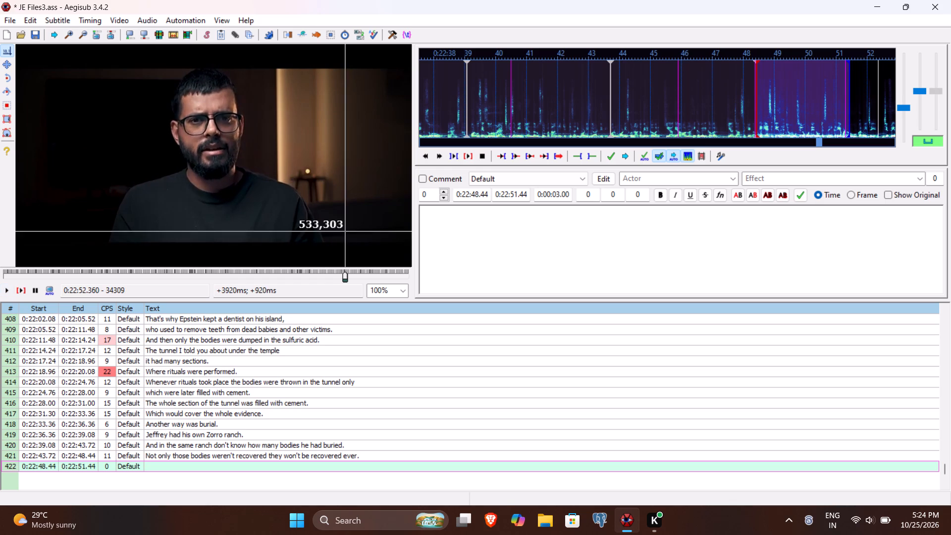
left_click(513, 192)
type("236")
Enter "Another thing that people don't notice but they should." as the text of line 422 and commit it.
left_click(501, 260)
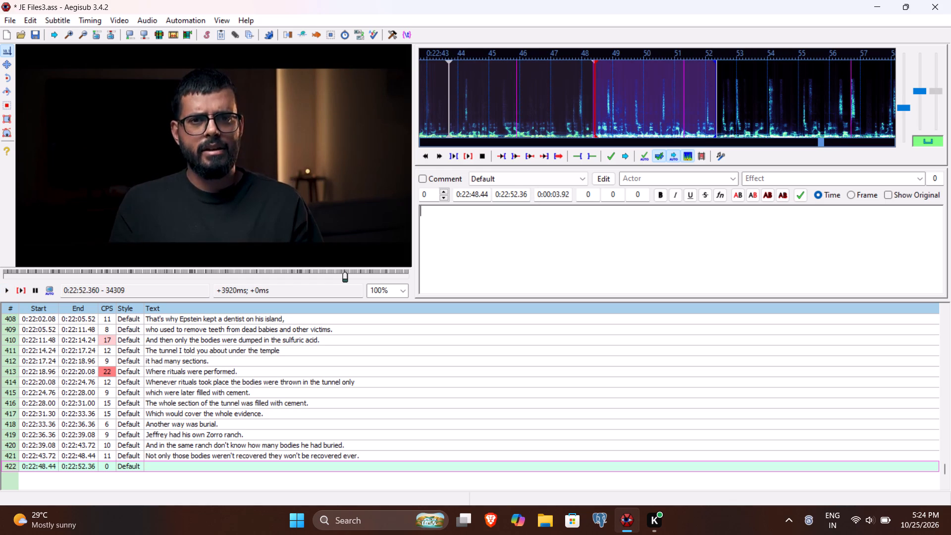
type("Anothre th")
key("BackSpace")
key("BackSpace")
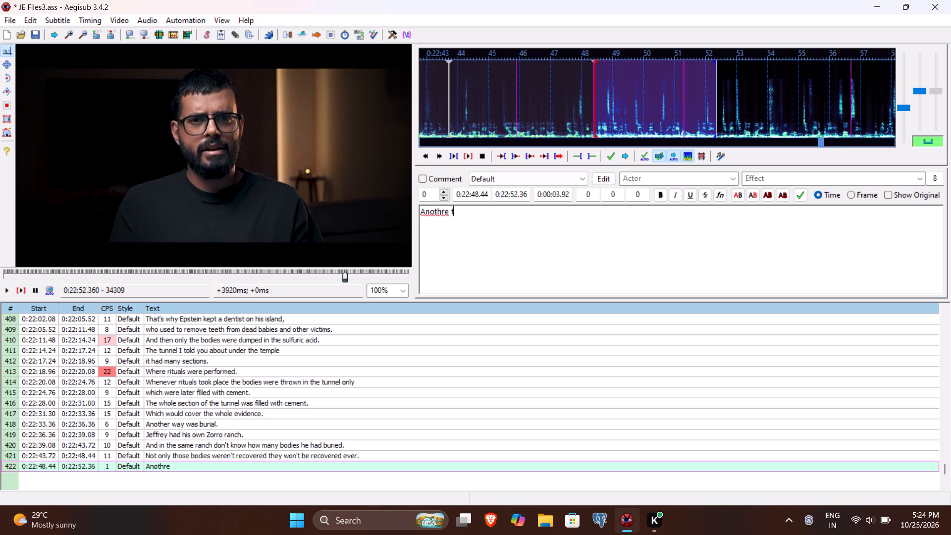
key("BackSpace")
key("BackSpace")
key("BackSpace")
type("er thing that people s")
key("BackSpace")
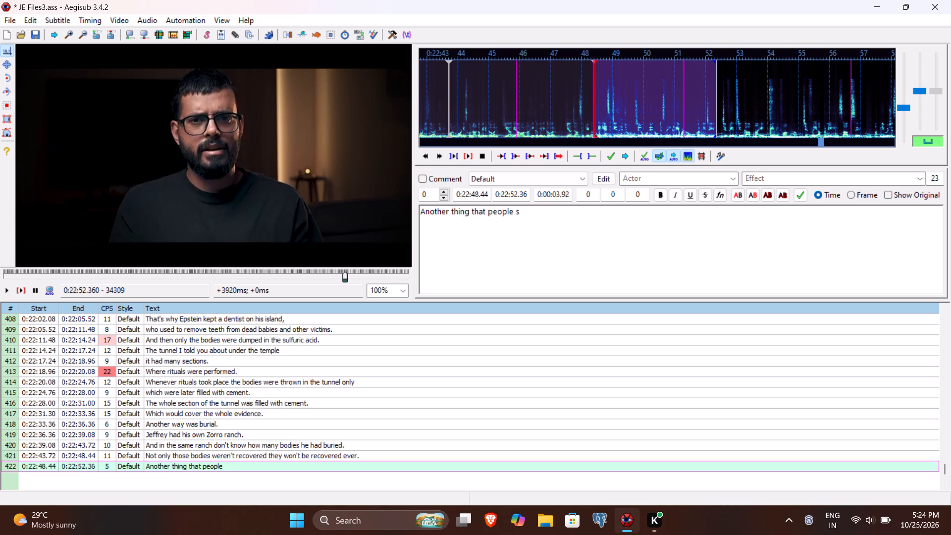
type("don't")
key("space")
type("notice by")
key("BackSpace")
type("ut they should")
key("period")
key("Return")
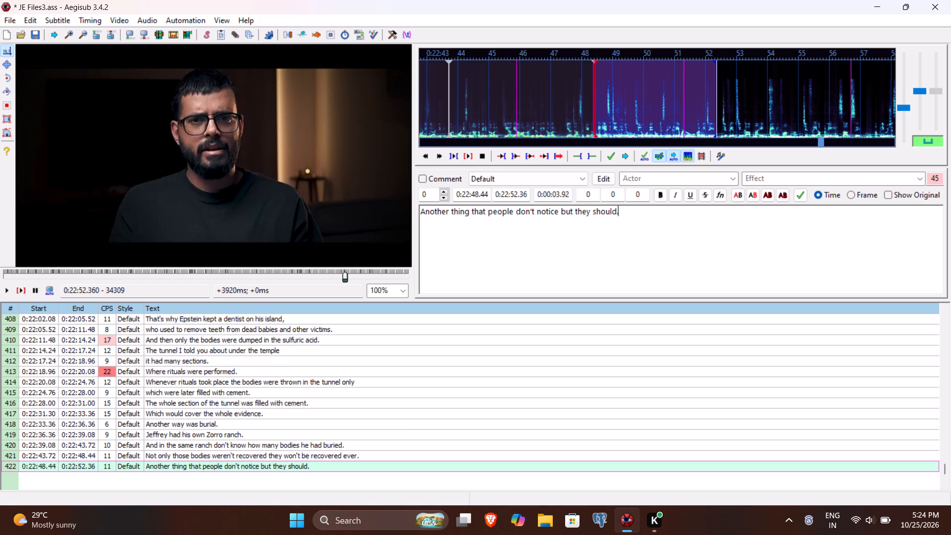
Play line 423 and set its end time to 0:22:55.12.
left_click(26, 290)
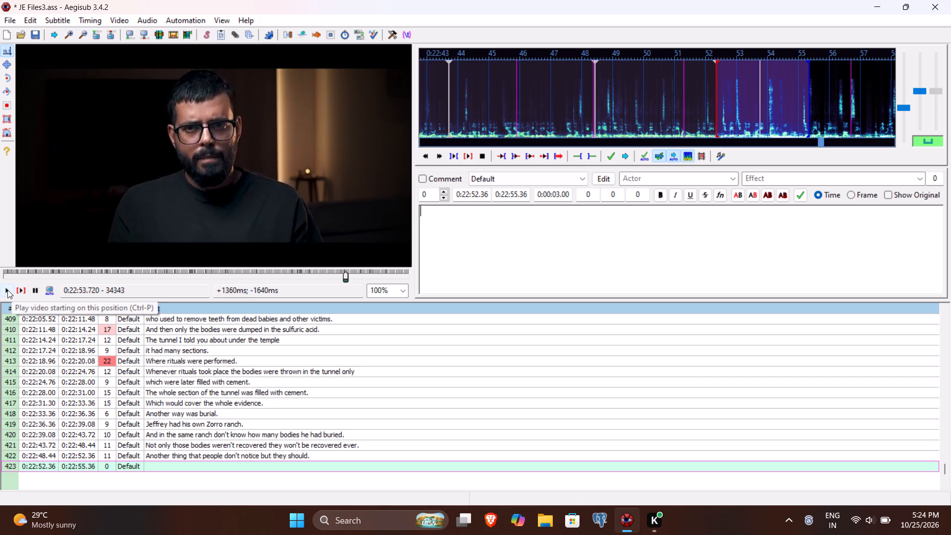
left_click(7, 290)
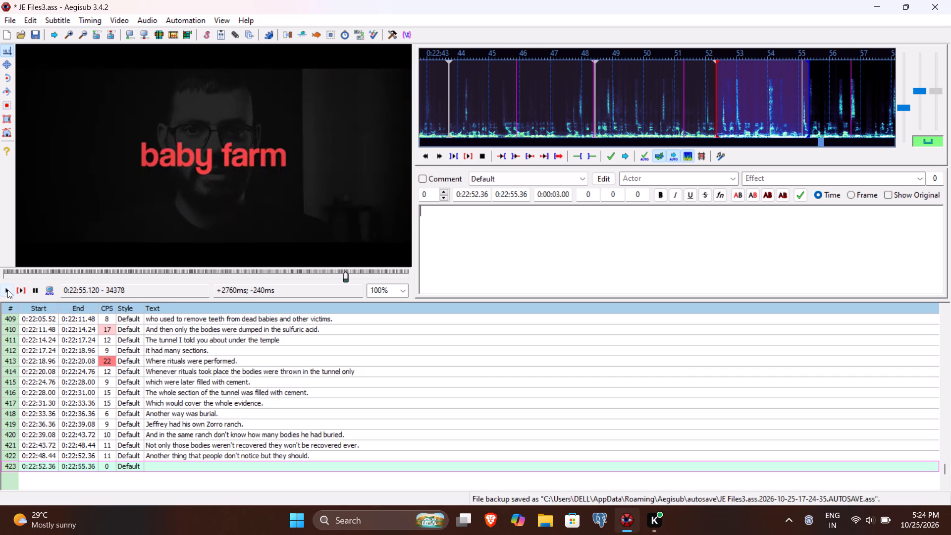
left_click(519, 198)
type("12")
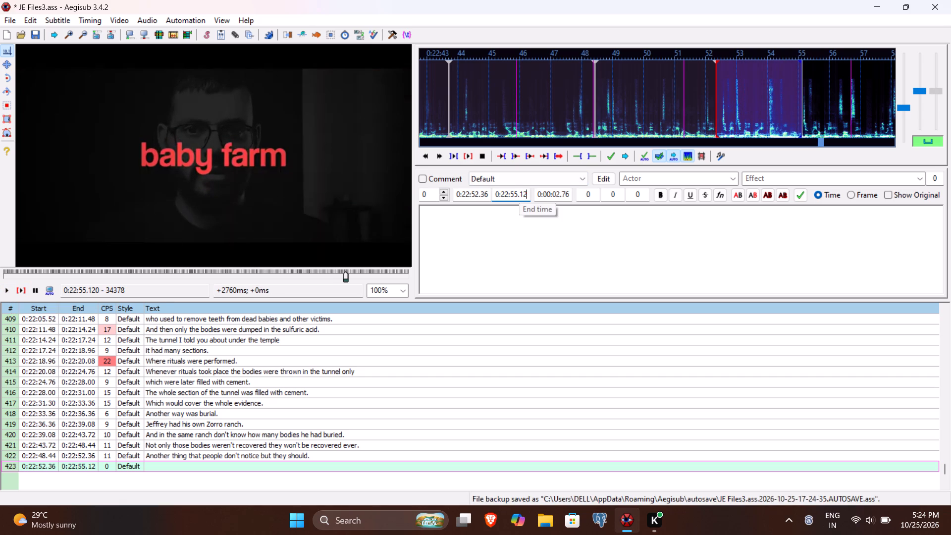
Enter "Jeffrey Epstein had his own baby farm." as the text of line 423 and commit it.
left_click(510, 241)
type("Jeffrey Epstein had his own baby")
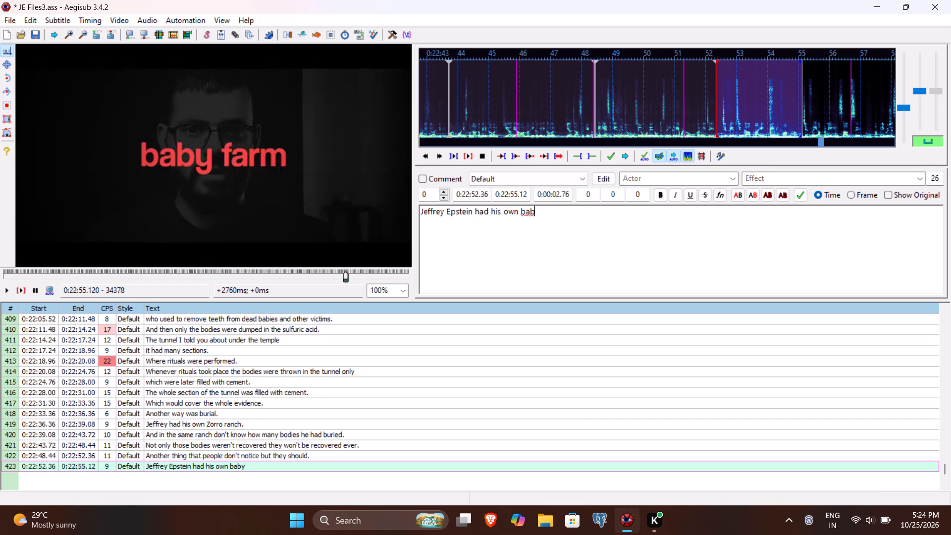
key("space")
type("far")
key("m")
key("period")
key("Return")
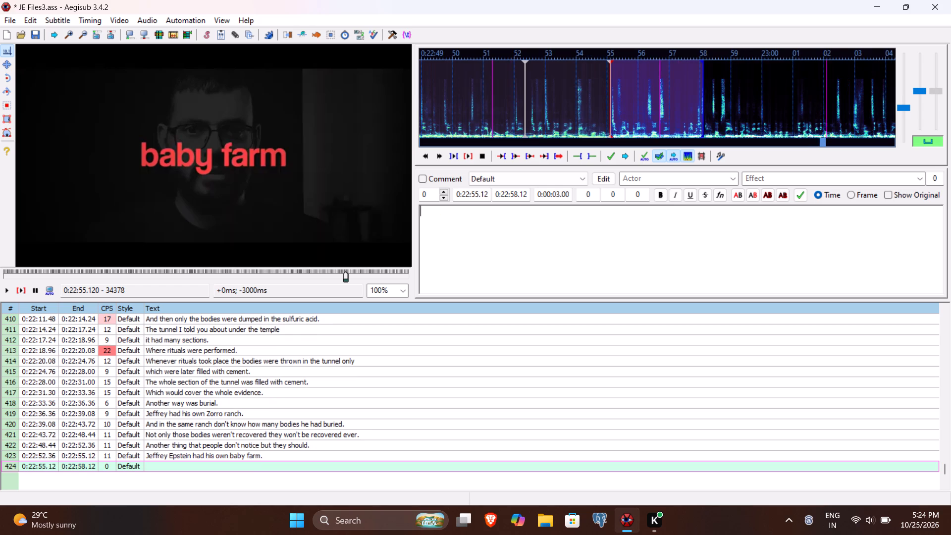
Play line 424 and on to the end of its sentence, and set its end time to 0:23:01.00.
left_click(15, 293)
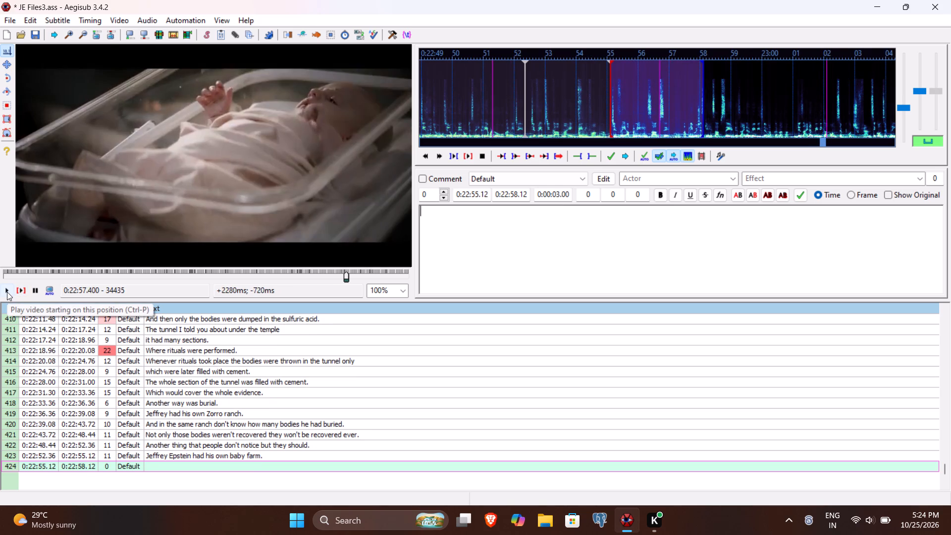
left_click(0, 290)
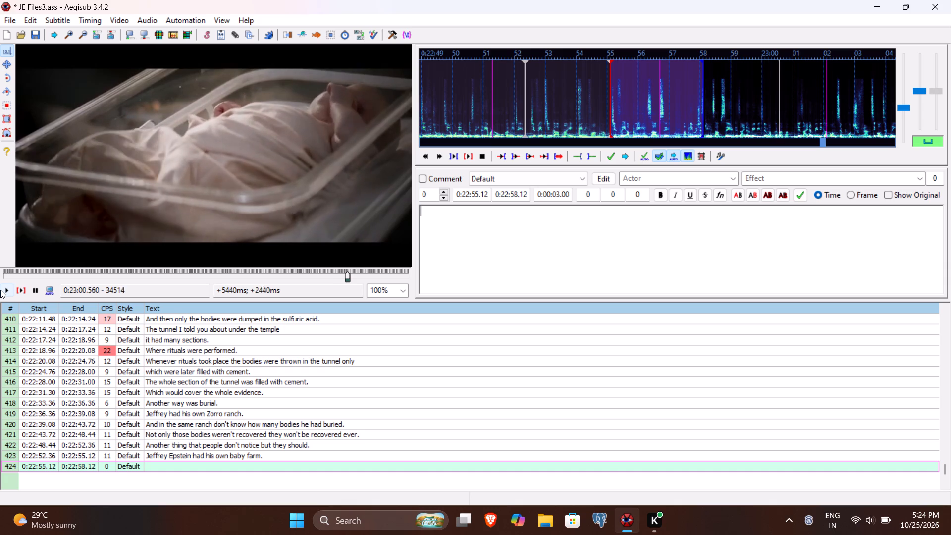
left_click(0, 290)
double_click(0, 290)
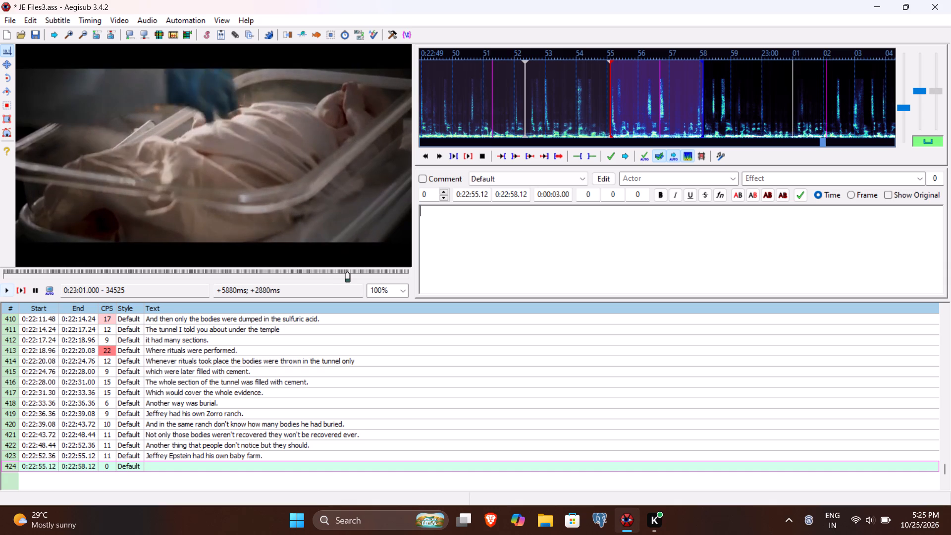
left_click(503, 196)
type("30100")
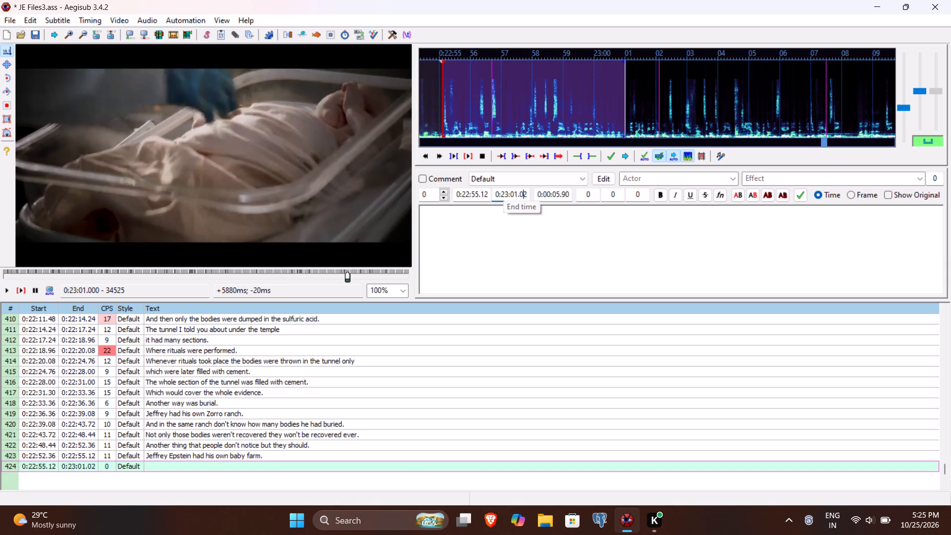
Enter "Jeffrey was developing designer babies according to his wants." as the text of line 424 and commit it.
left_click(491, 251)
type("Jeffrey was devv")
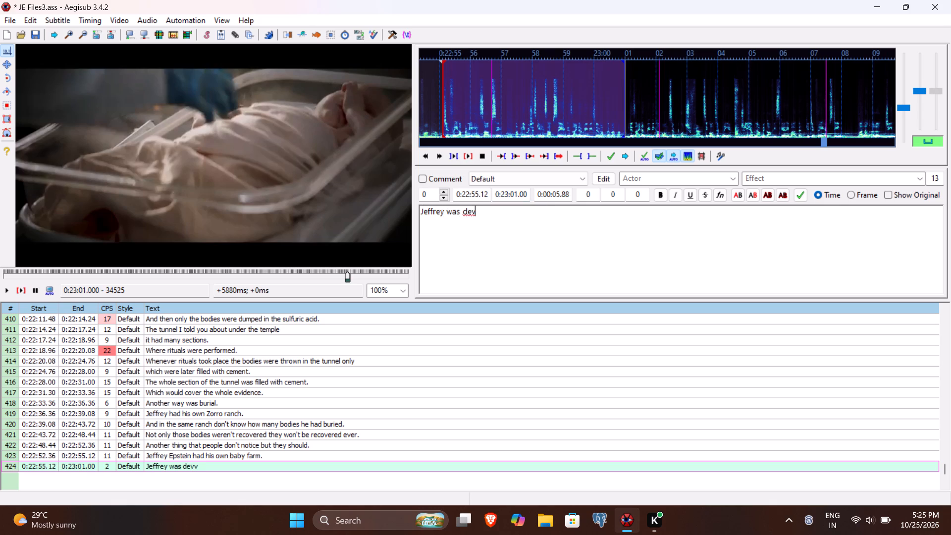
key("BackSpace")
type("eloping designer babies according to his wants.")
key("Return")
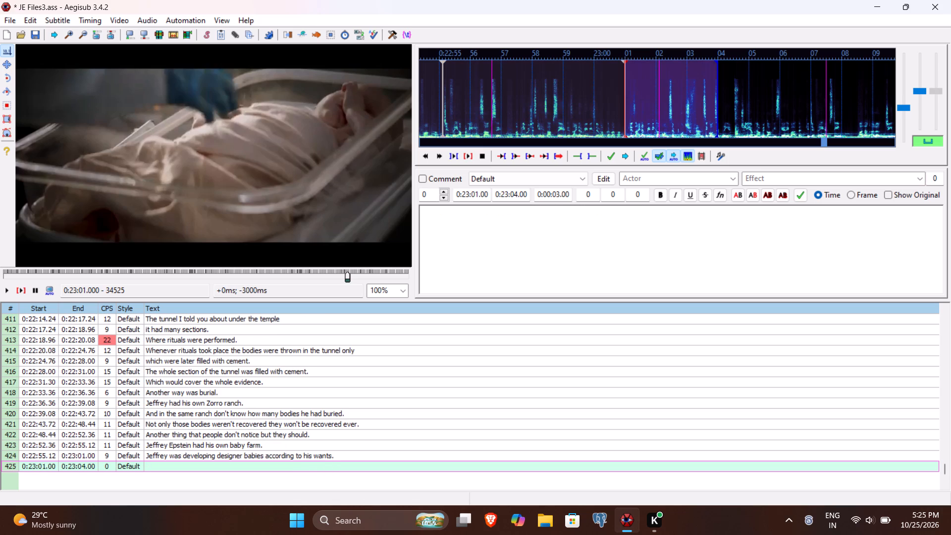
Play line 425 and set its end time to 0:23:04.48.
left_click(17, 293)
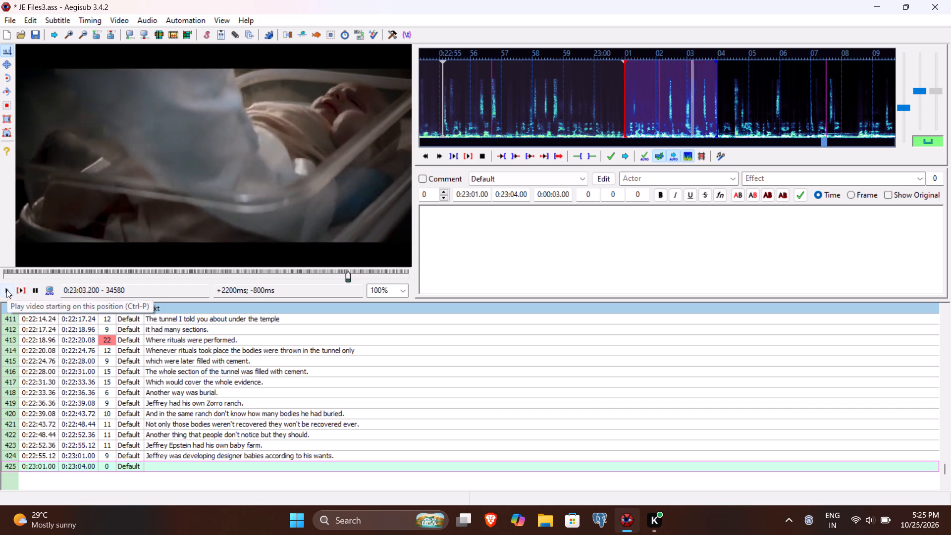
left_click(6, 289)
left_click(6, 289)
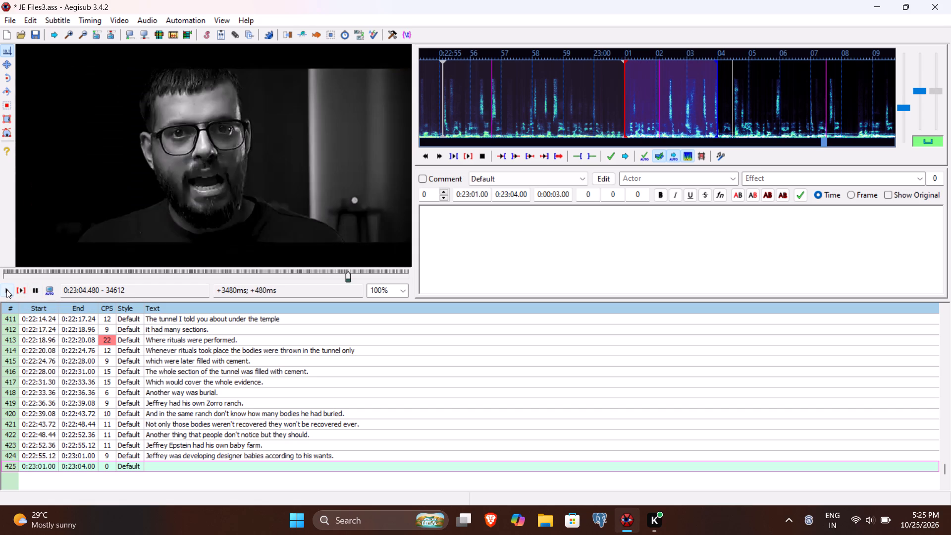
left_click(518, 195)
key("8")
key("BackSpace")
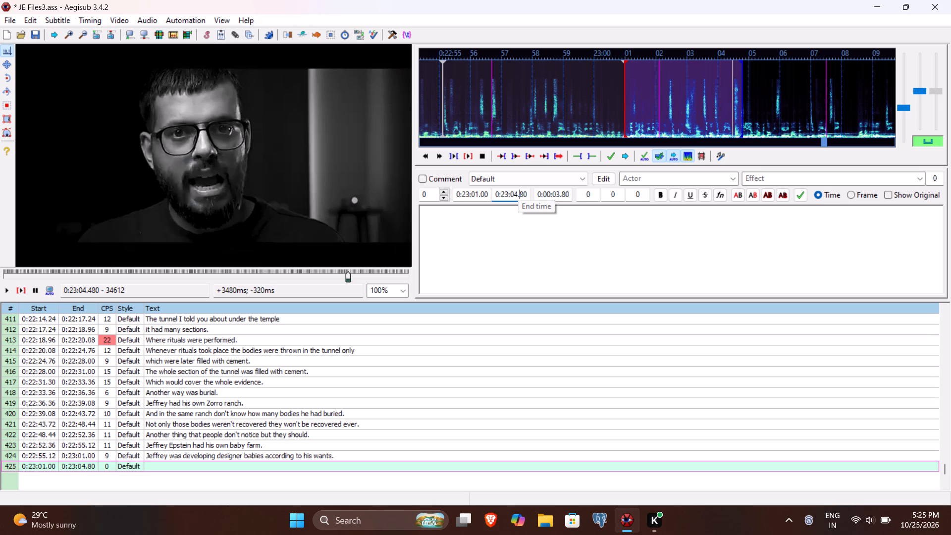
type("48")
Enter "Designer babies concept is not so fancy." as the text of line 425 and commit it.
left_click(497, 238)
type("Designer babies con")
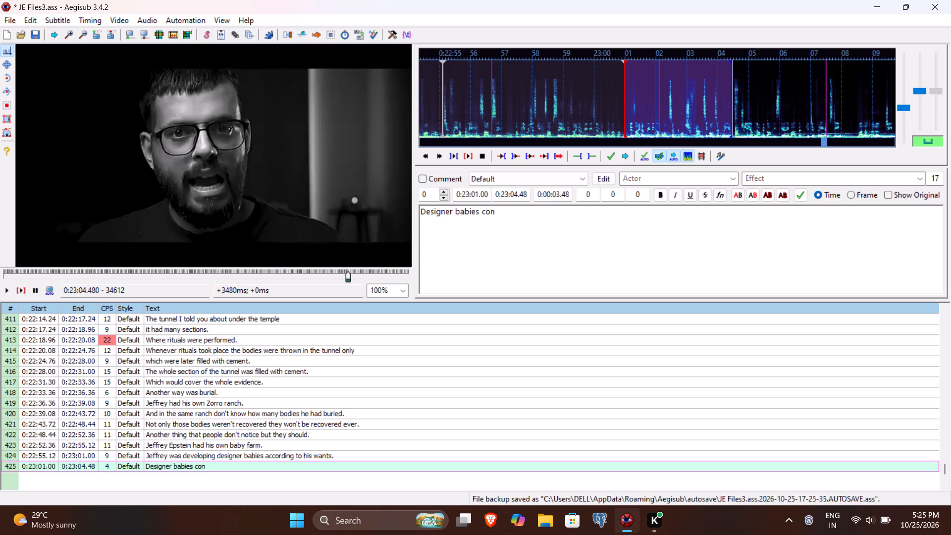
type("cept is not so fancy.")
key("Return")
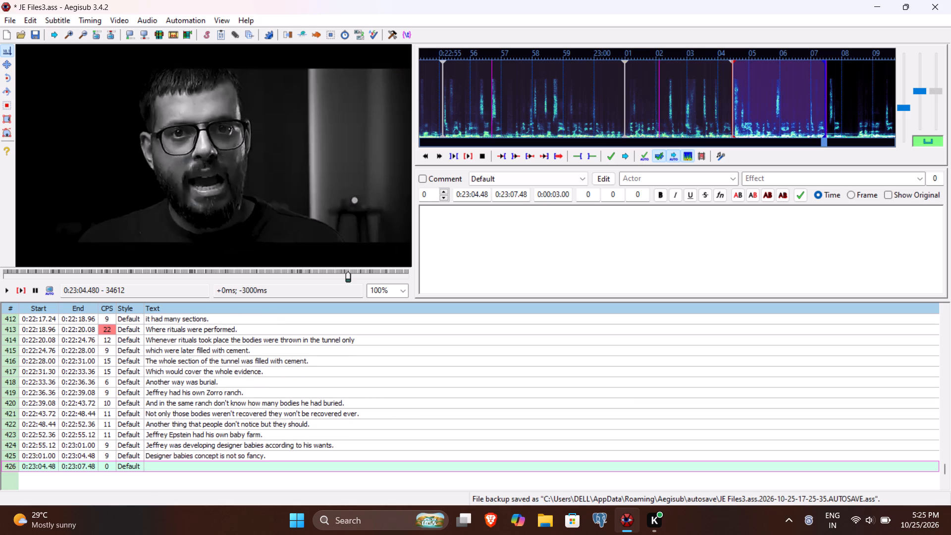
Play line 426 and set its end time to 0:23:06.76.
left_click(23, 286)
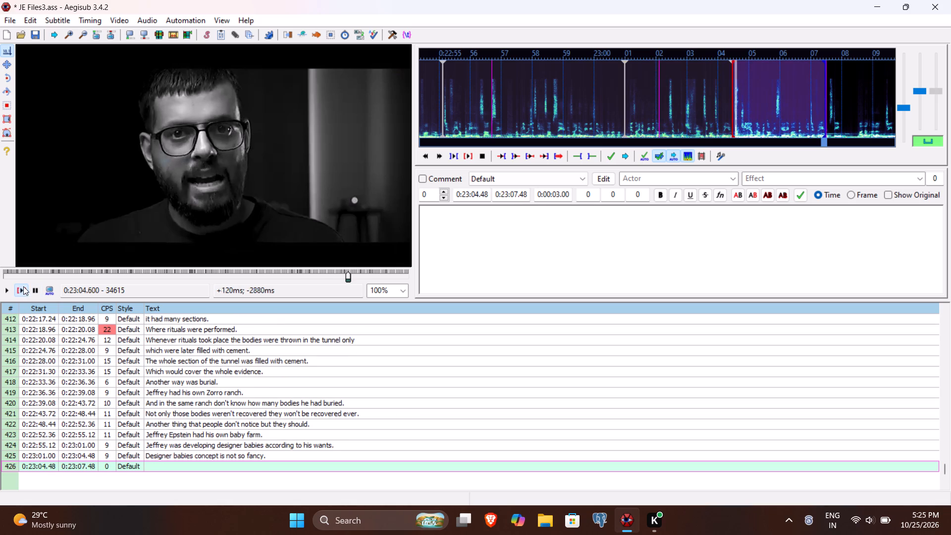
left_click(11, 287)
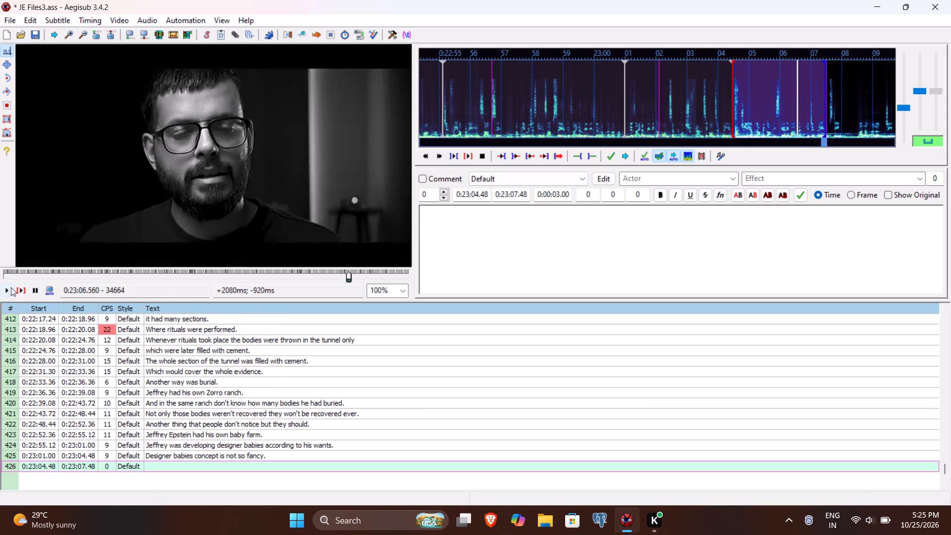
left_click(516, 195)
key("BackSpace")
type("676")
Enter "This is actually creepy." as the text of line 426 and commit it.
left_click(511, 222)
type("This is actually cree")
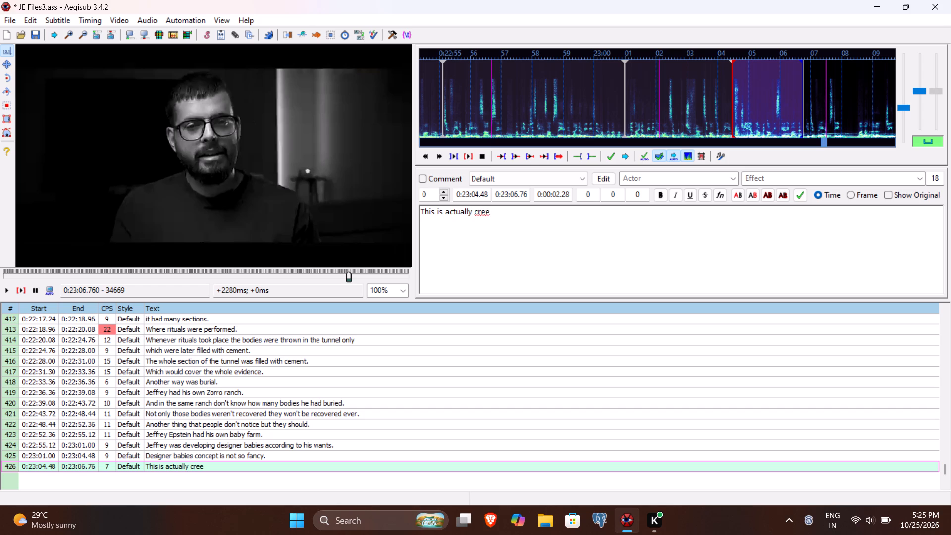
type("py.")
key("Return")
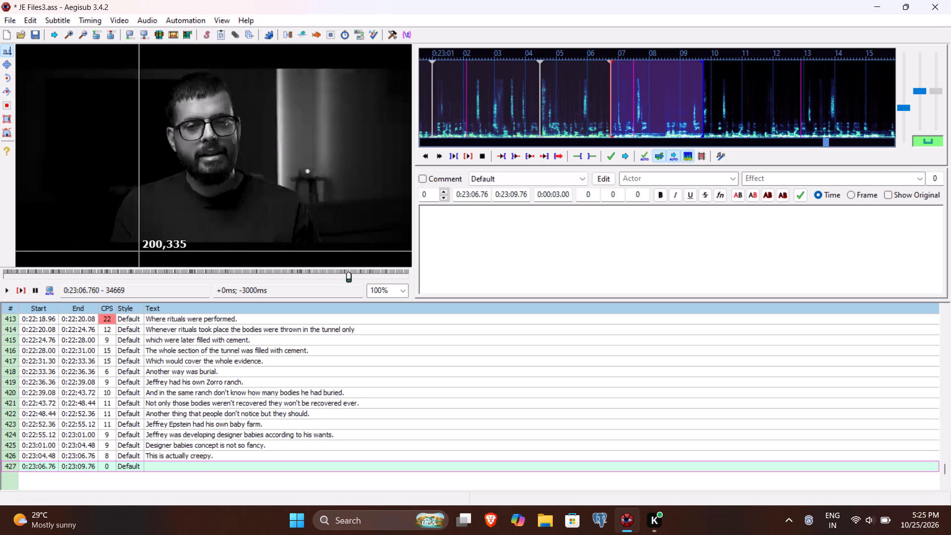
Play line 427 and set its end time to 0:23:11.56.
left_click(19, 284)
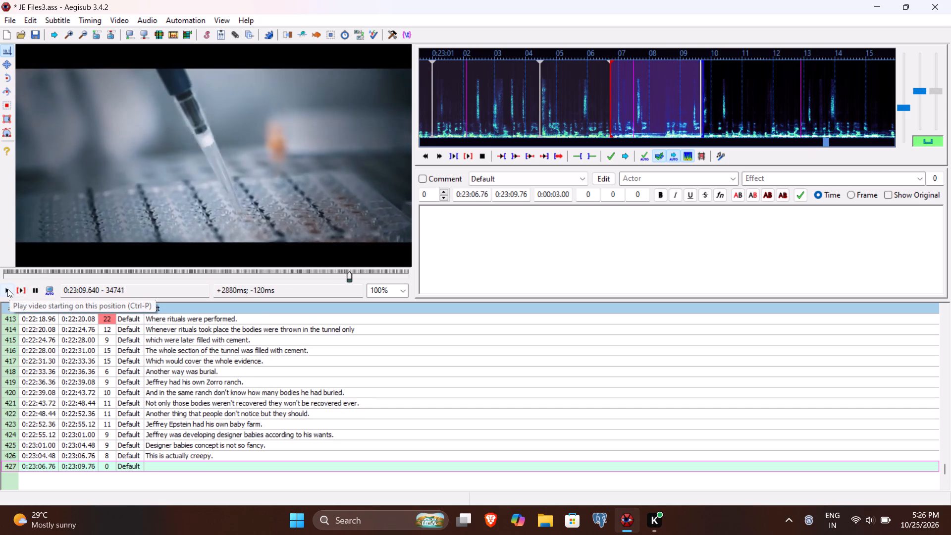
left_click(7, 289)
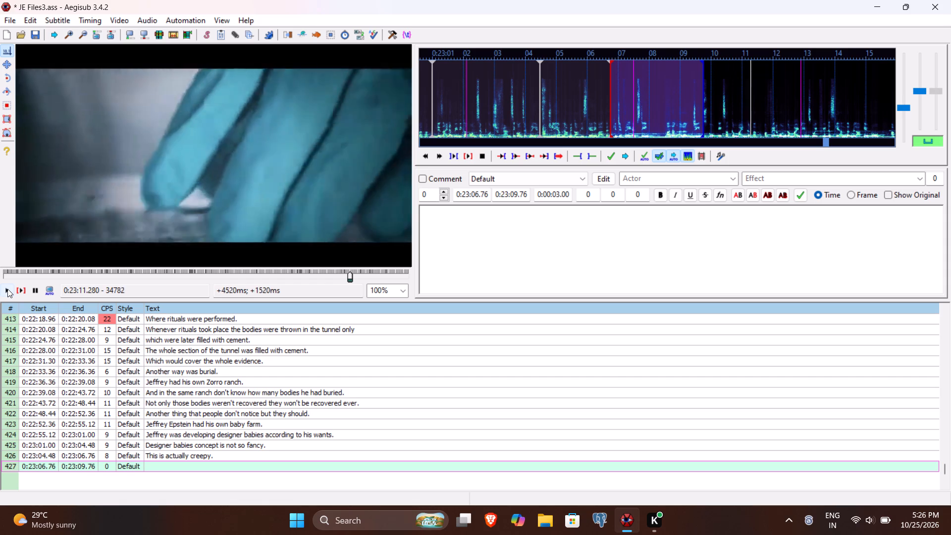
left_click(7, 289)
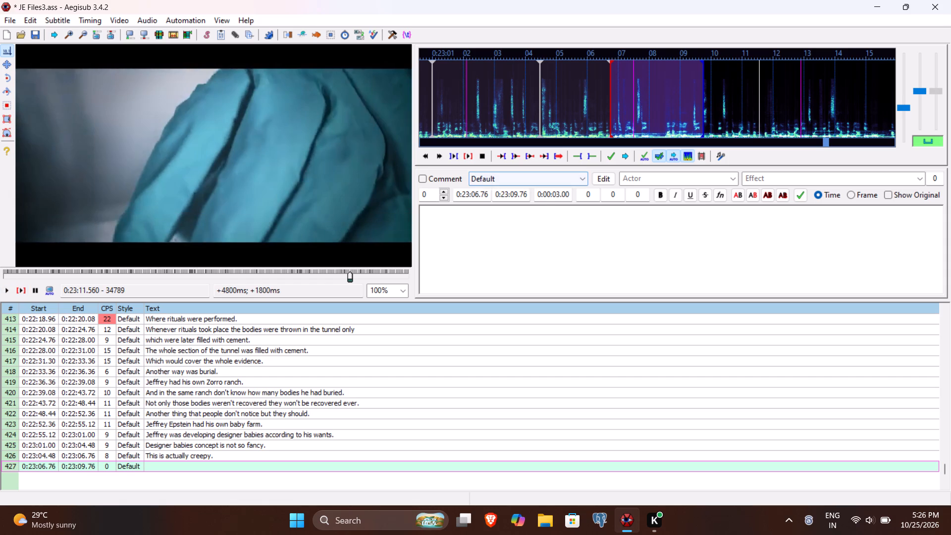
left_click(512, 195)
type("1156")
Enter "That Jeffrey Epstein used to combine different kind of genes as he wished." as the text of line 427 and commit it.
left_click(501, 244)
type("That j")
key("BackSpace")
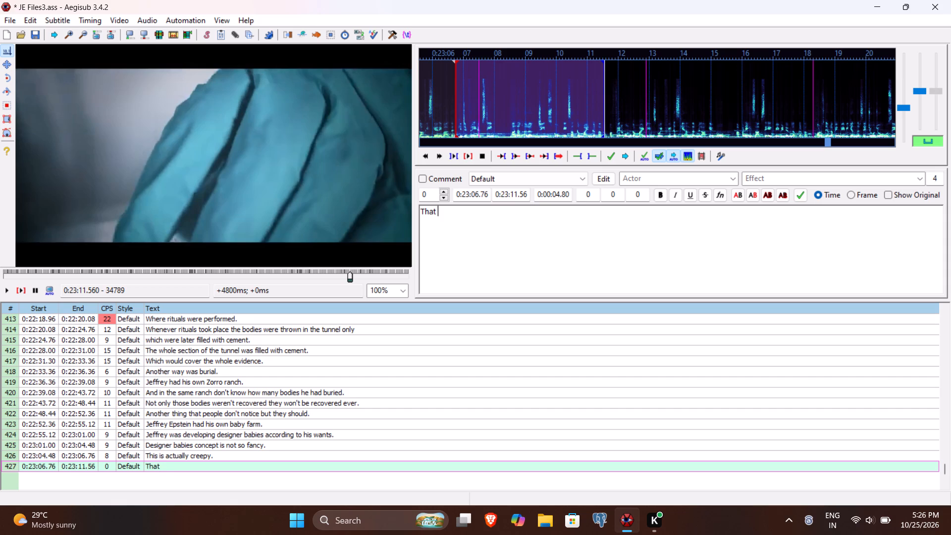
type("Jeffrey E")
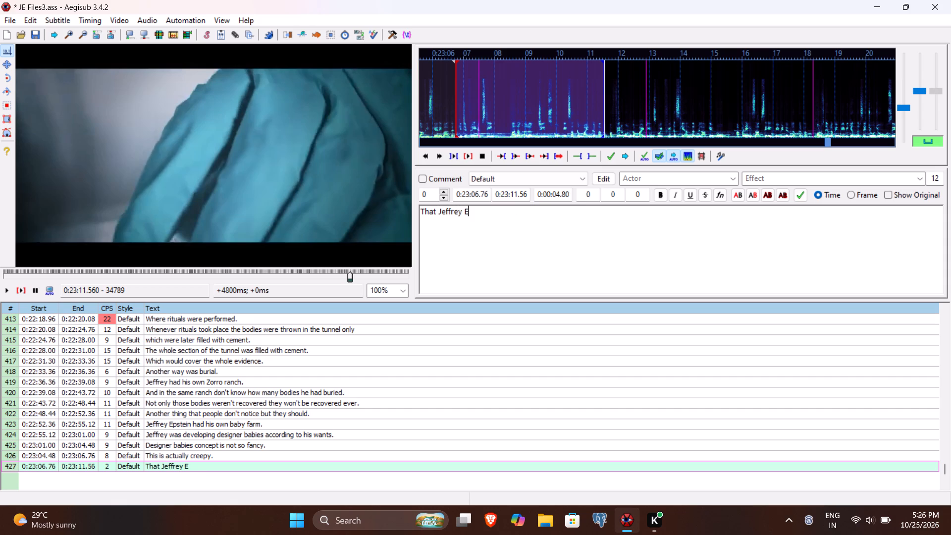
type("pstein used to combine diffre")
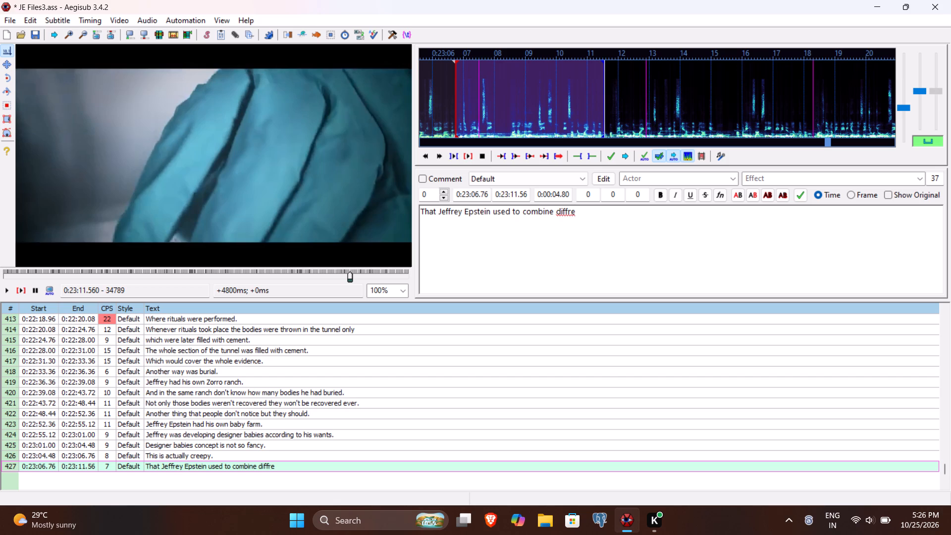
key("BackSpace")
key("BackSpace")
type("erent kind of")
key("space")
type("gene")
type("s as he wih")
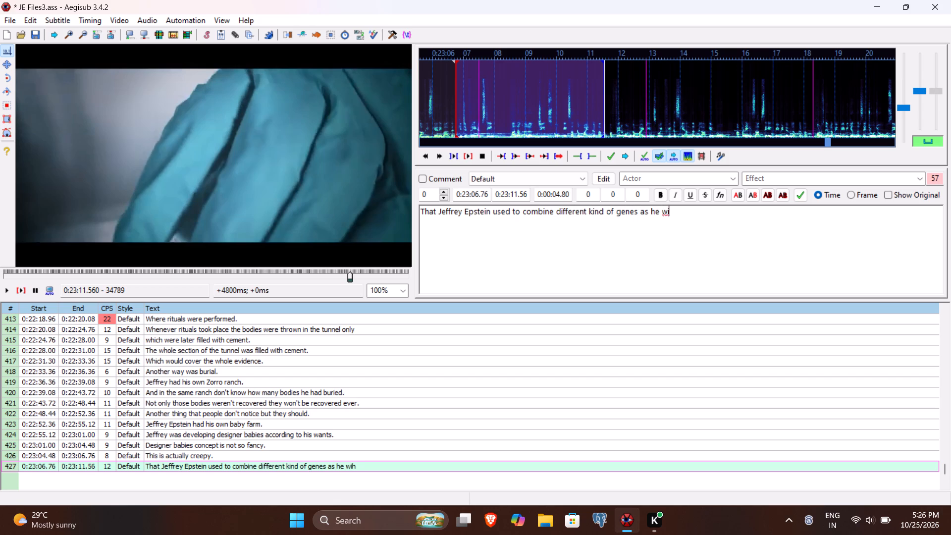
key("BackSpace")
type("shed.")
key("Return")
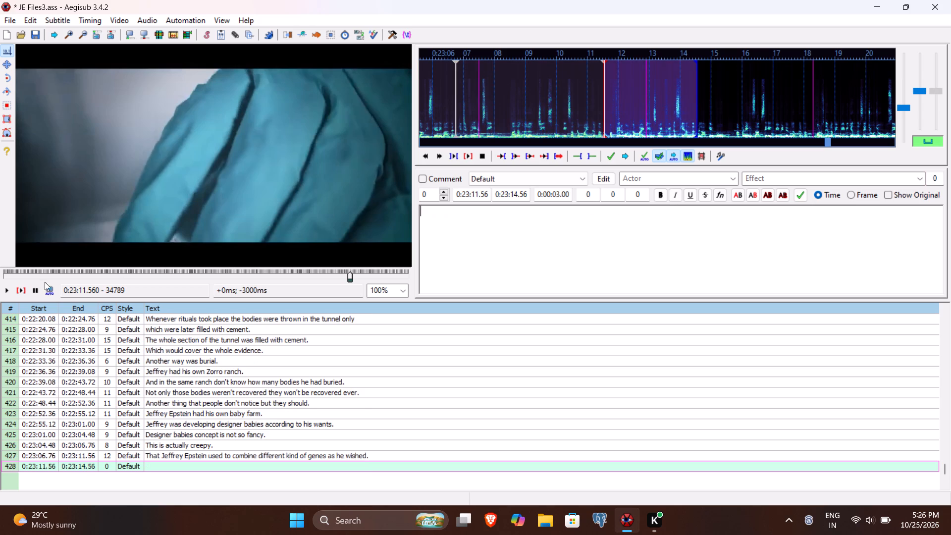
Play line 428 and set its end time to 0:23:18.36.
left_click(29, 286)
left_click(22, 289)
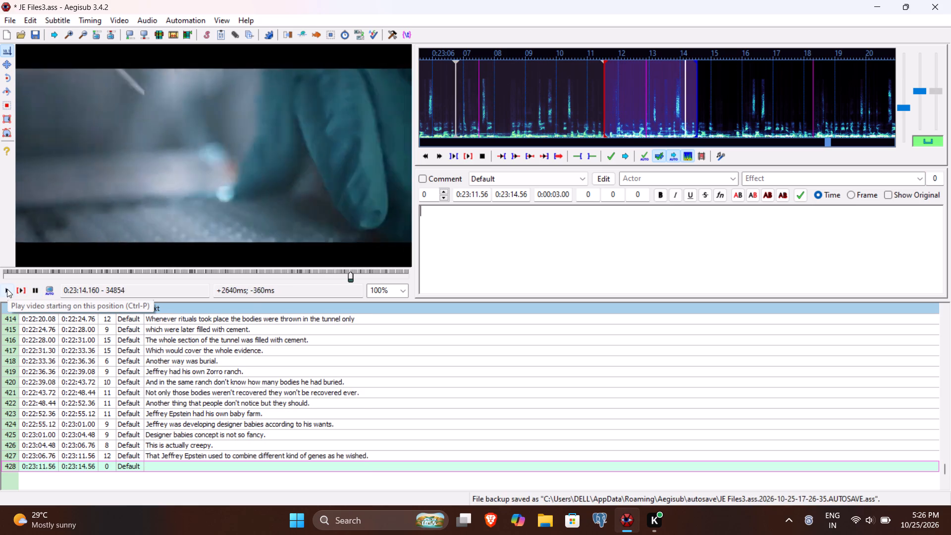
left_click(7, 289)
left_click(7, 289)
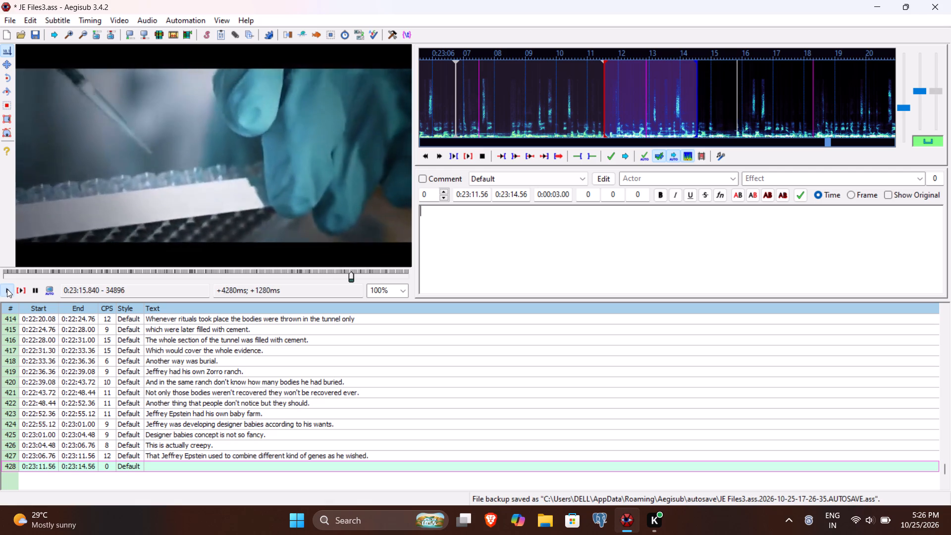
left_click(7, 289)
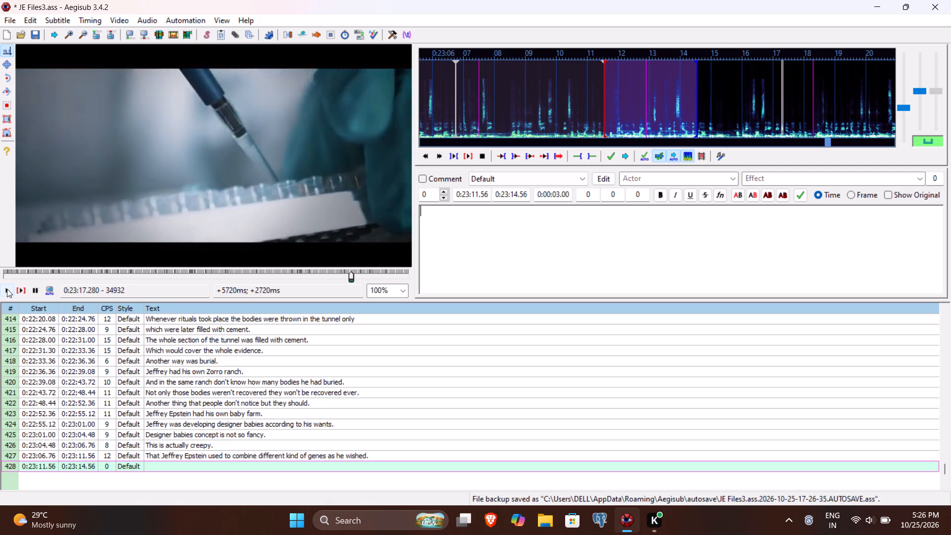
left_click(7, 289)
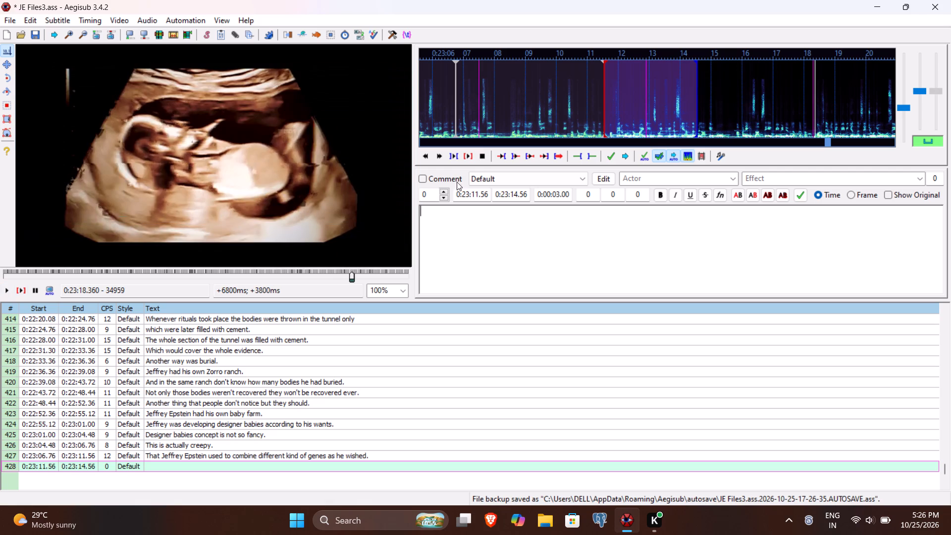
left_click(515, 194)
key("8")
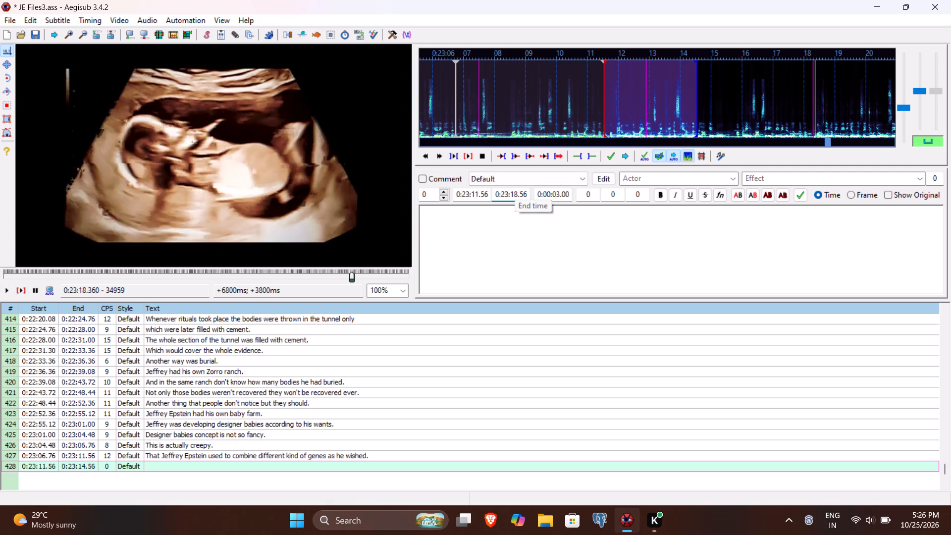
type("36")
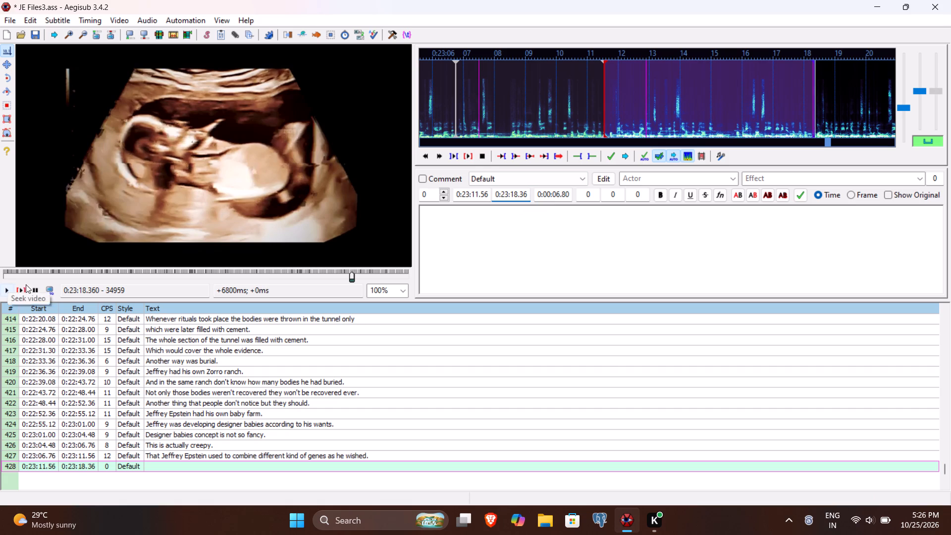
Enter "And he put the combined genes in a fetus and used to develop babies as he wanted." as the text of line 428 and commit it.
left_click(27, 287)
left_click(443, 234)
type("And")
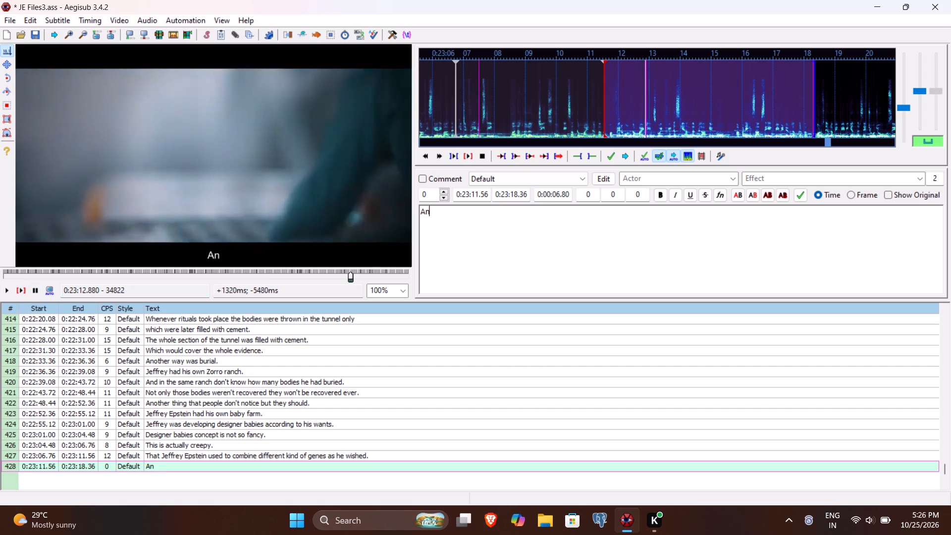
key("space")
type("by")
key("space")
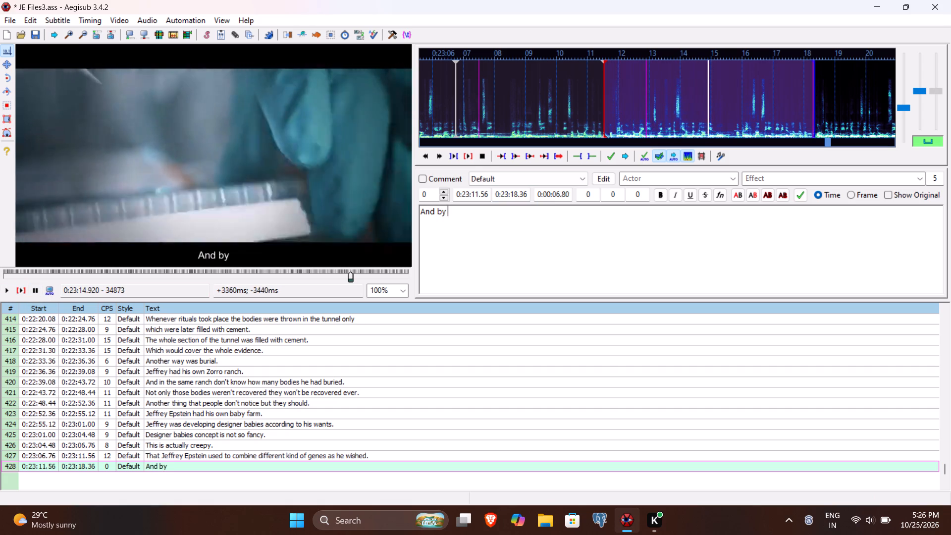
key("BackSpace")
key("BackSpace")
key("BackSpace")
type("he")
key("space")
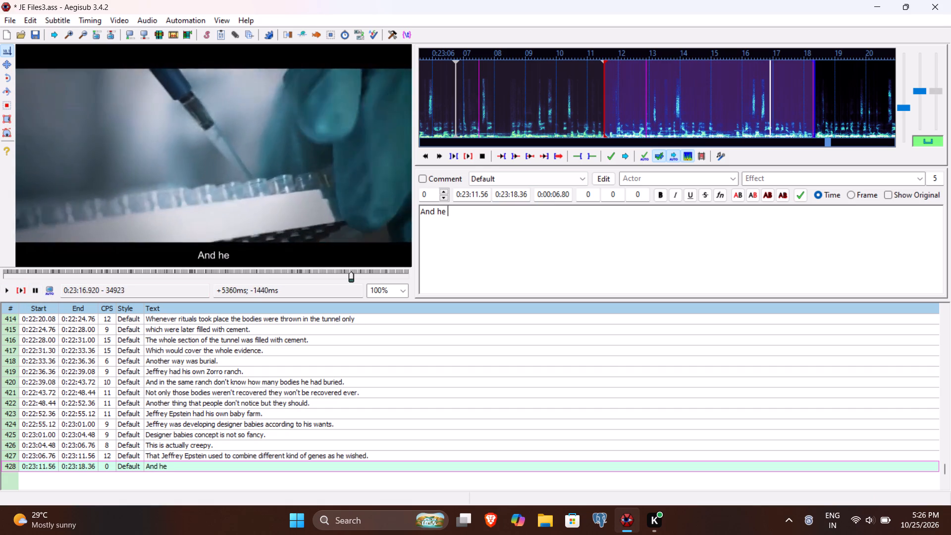
type("put the coo")
key("BackSpace")
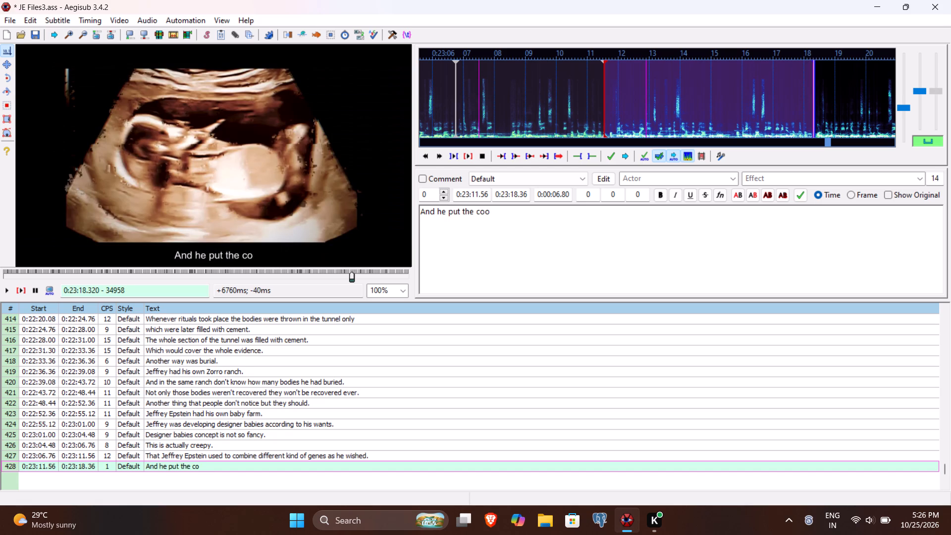
type("mbined")
key("space")
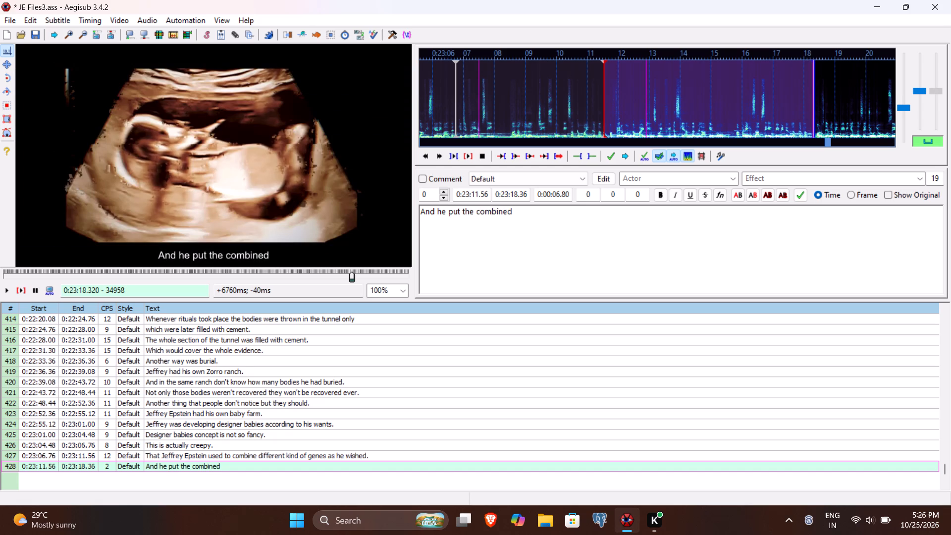
key("e")
key("BackSpace")
type("genes in a fetus and")
key("space")
type("used to develop a")
key("BackSpace")
type("babies as hwe")
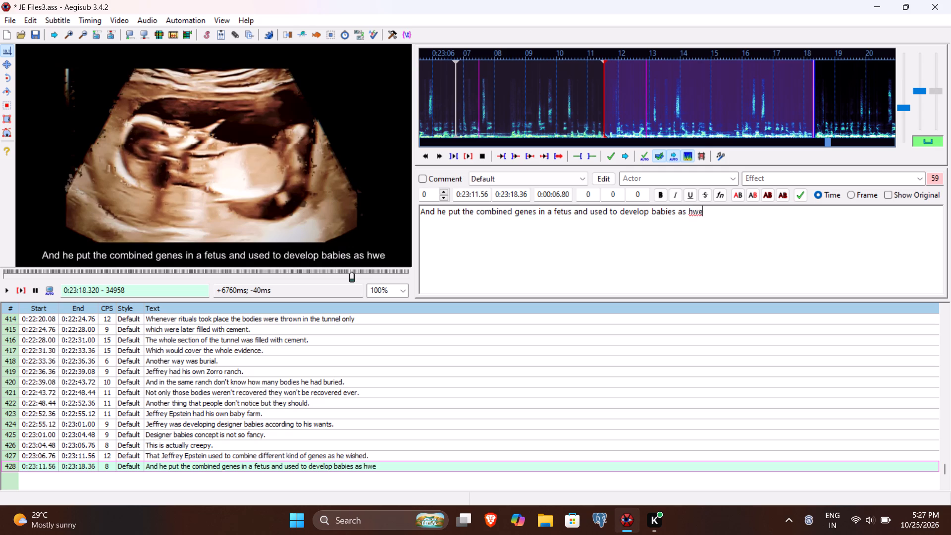
key("BackSpace")
key("BackSpace")
type("e wanted.")
key("Return")
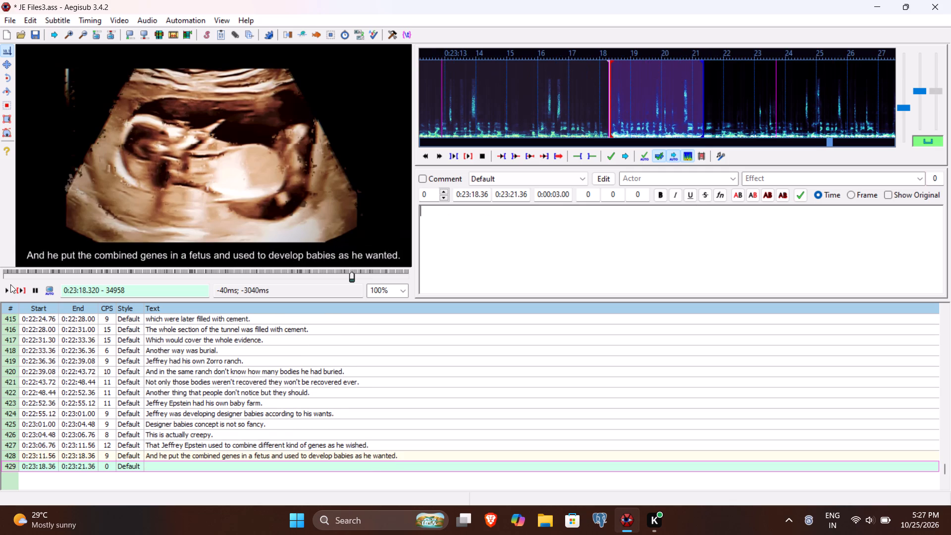
Play line 429 and set its end time to 0:23:24.52.
left_click(20, 288)
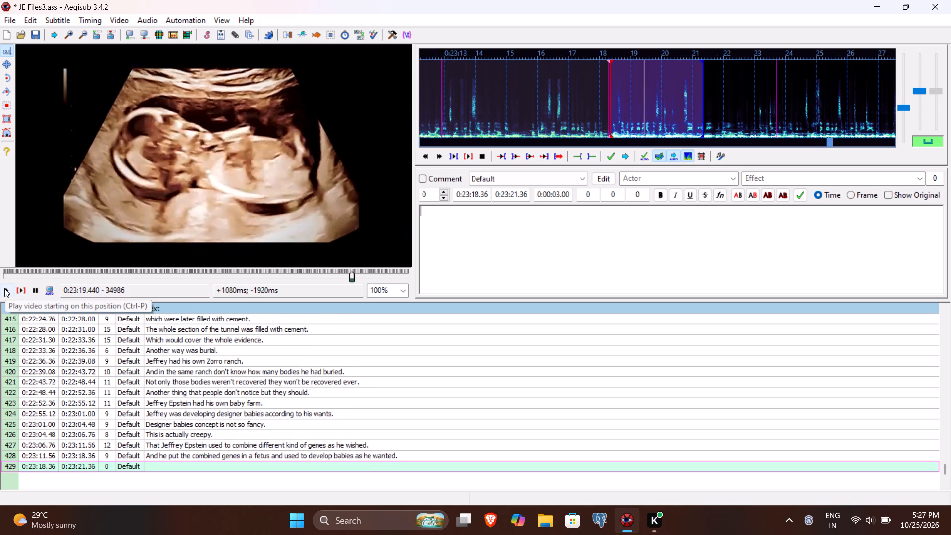
left_click(4, 288)
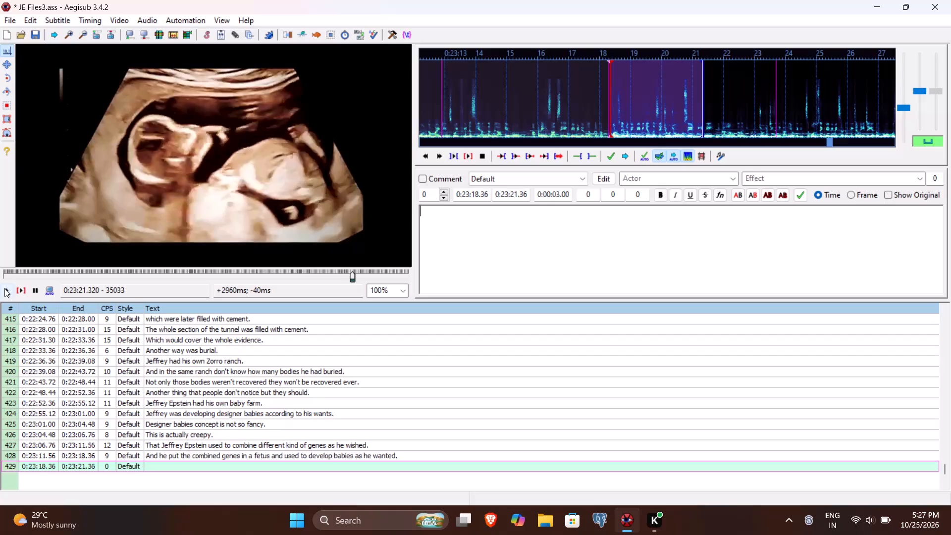
left_click(4, 288)
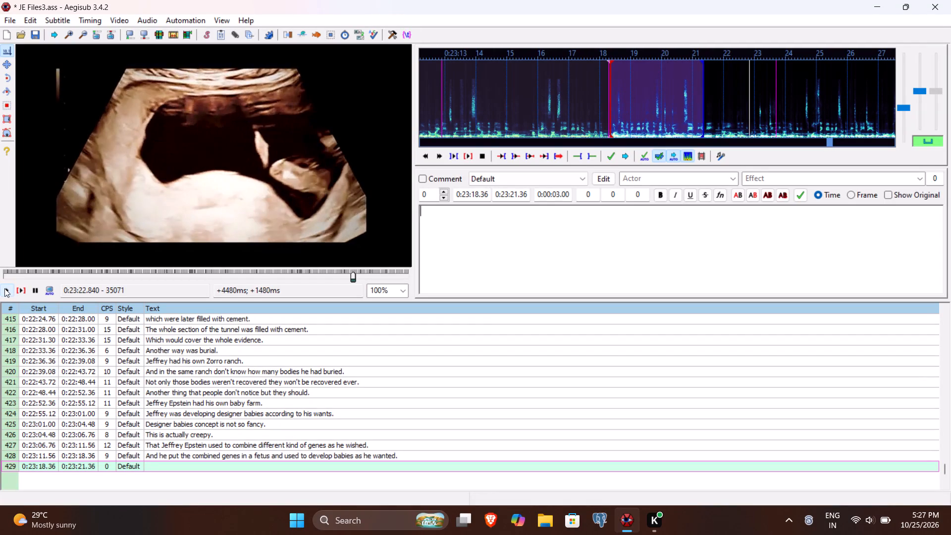
left_click(4, 288)
left_click(4, 288)
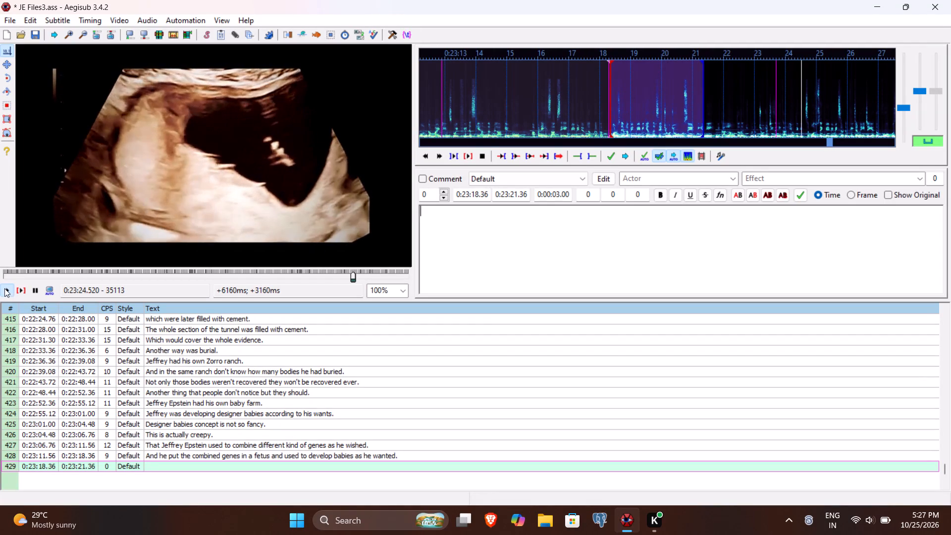
left_click(513, 194)
key("4")
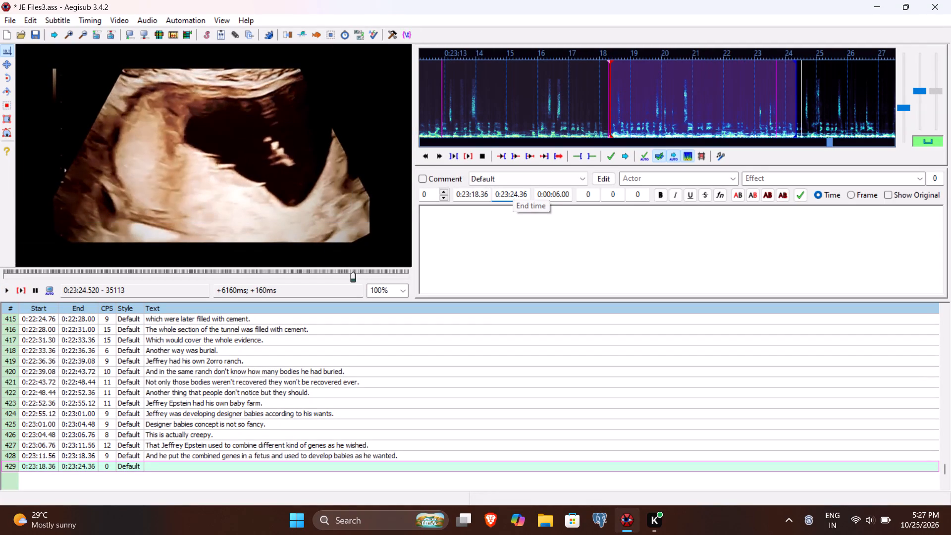
type("52")
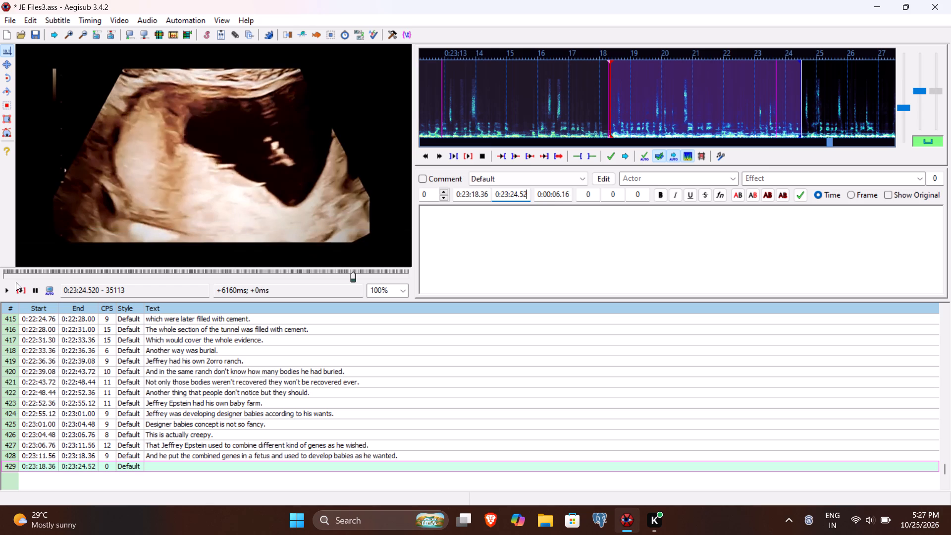
Enter "And from the developing babies whatever DNA or things he had to extract" as the text of line 429 and commit it.
left_click(17, 287)
left_click(461, 263)
type("And frpm")
key("space")
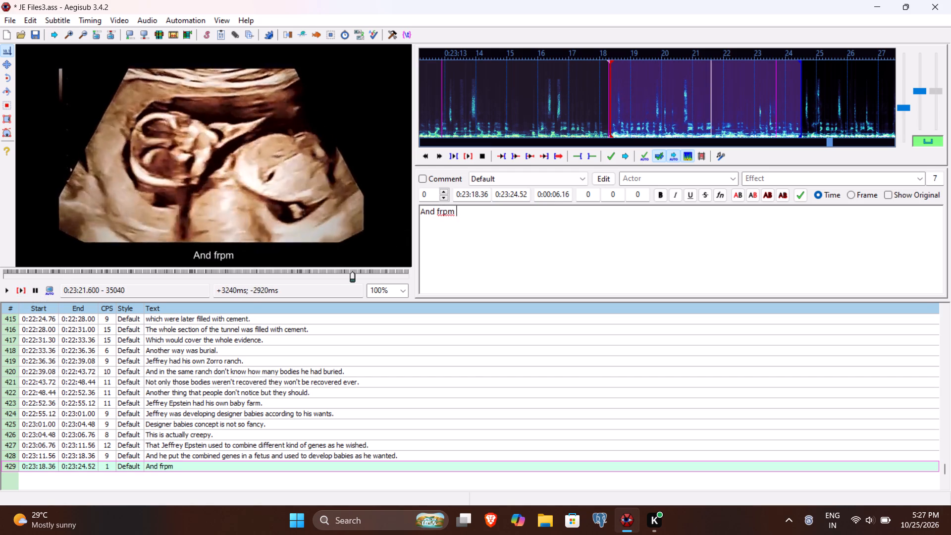
key("BackSpace")
key("BackSpace")
key("BackSpace")
type("om the deve")
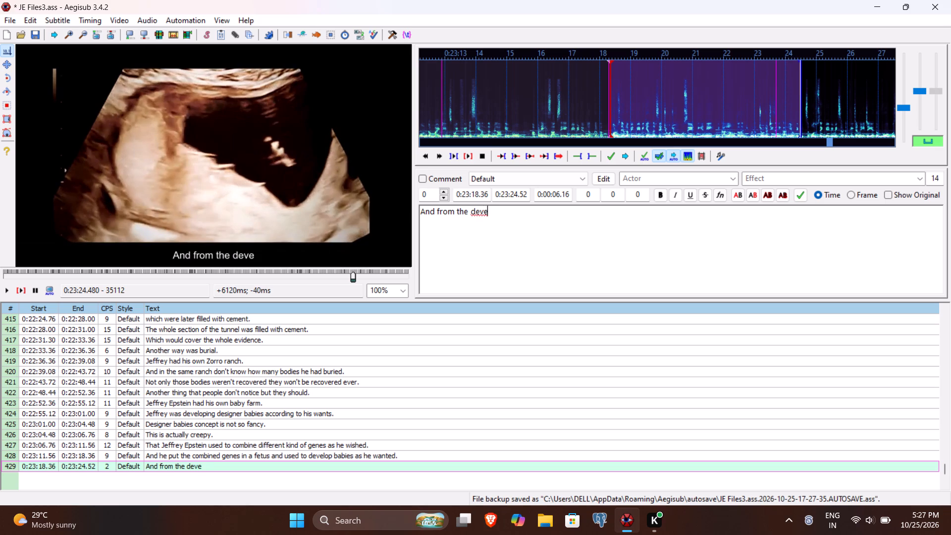
type("loping babies what")
key("space")
key("BackSpace")
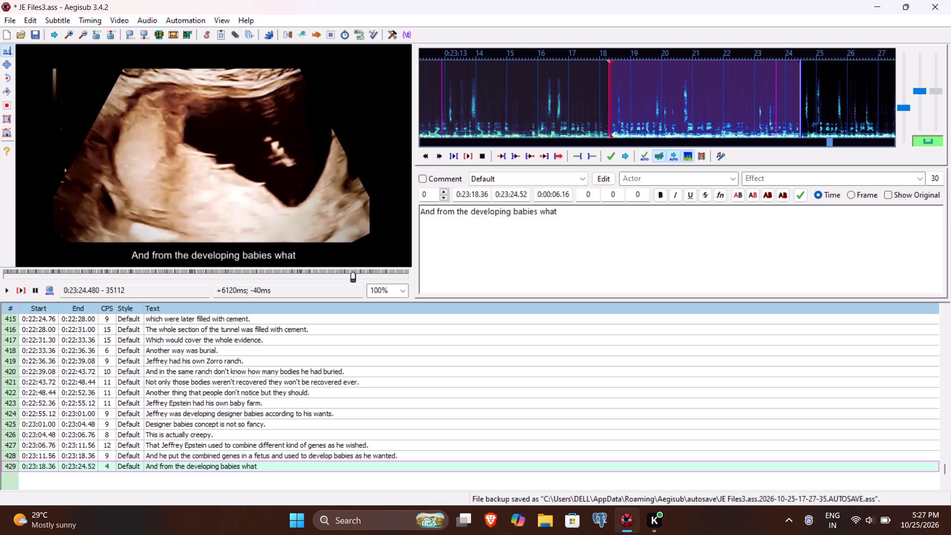
type("ever")
key("space")
type("DNA or things he had to extrac")
key("t")
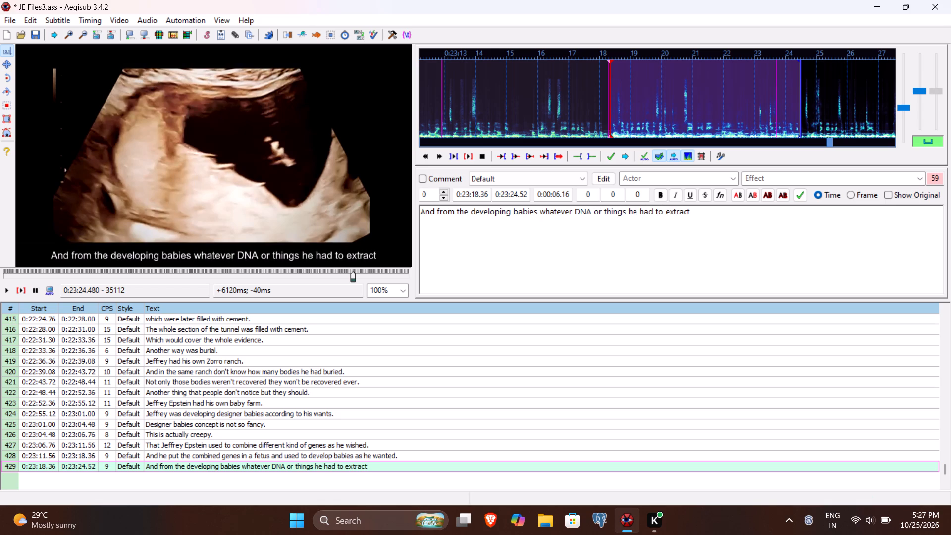
key("Return")
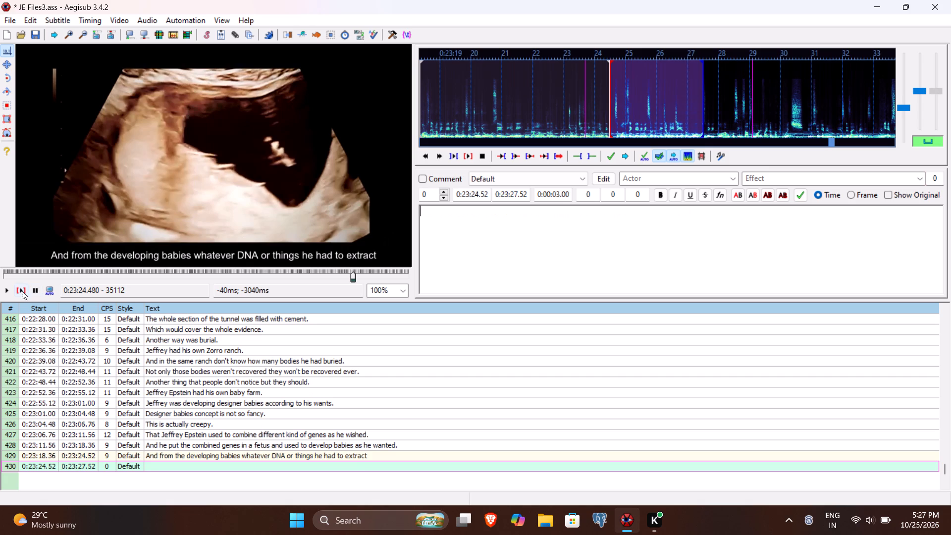
Play line 430 and set its end time to 0:23:30.16.
left_click(21, 291)
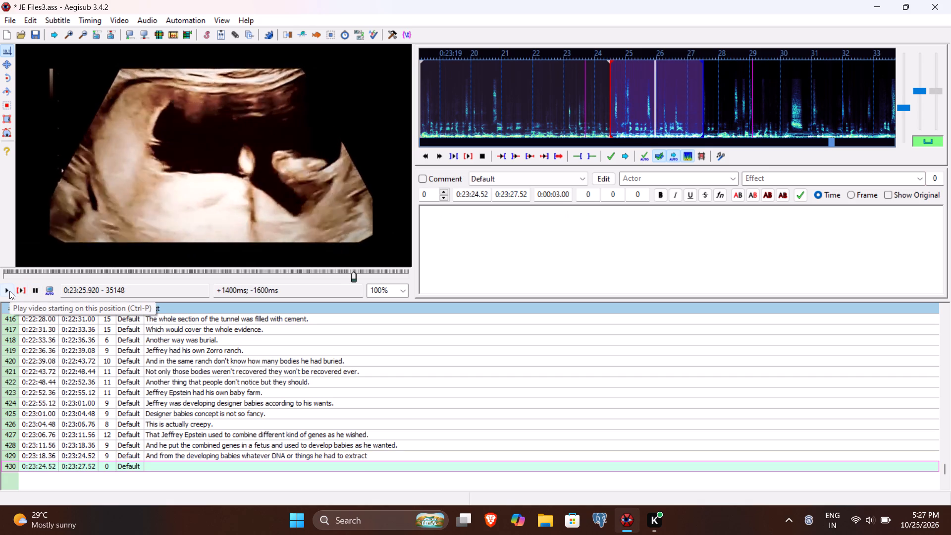
left_click(9, 291)
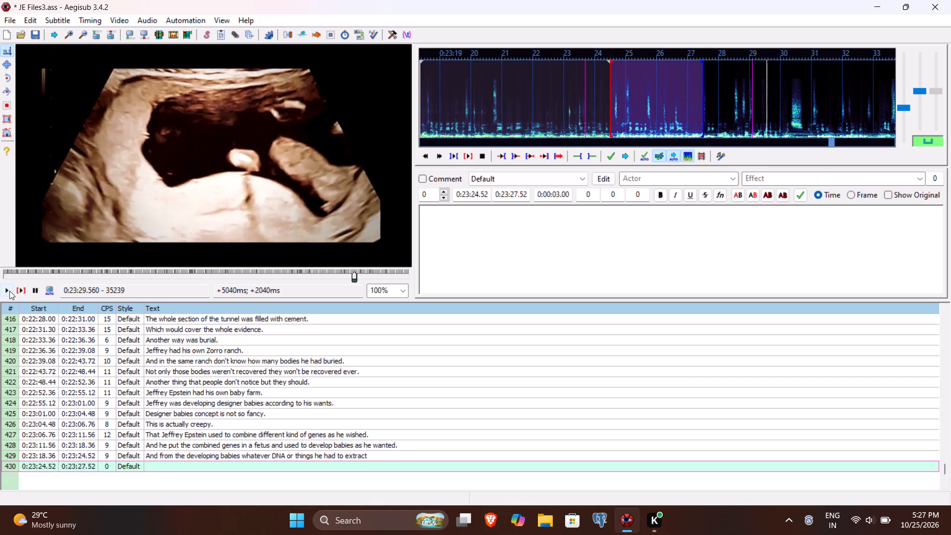
left_click(9, 291)
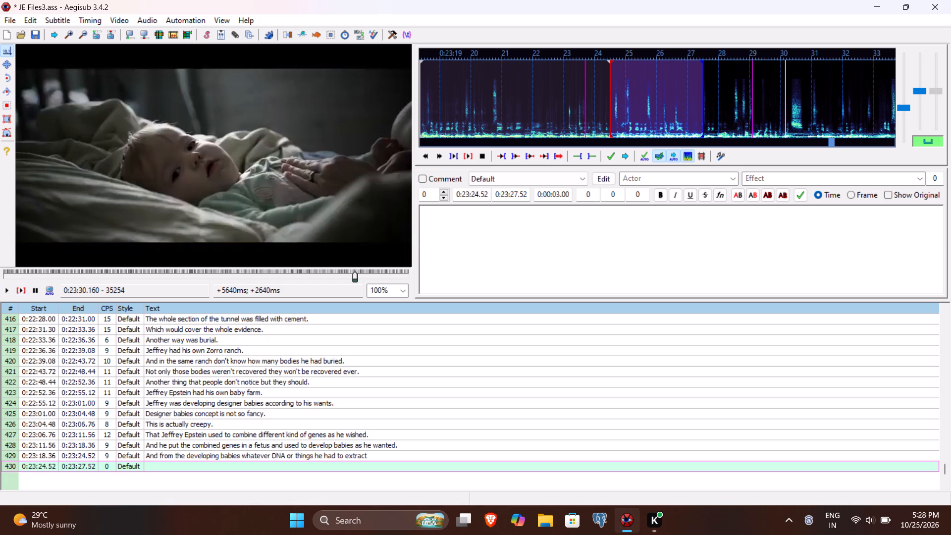
left_click(508, 194)
type("3016")
Enter "like if he didn't want any feature in a baby he used to modify them as per his wish." as line 430's text and commit it.
left_click(491, 244)
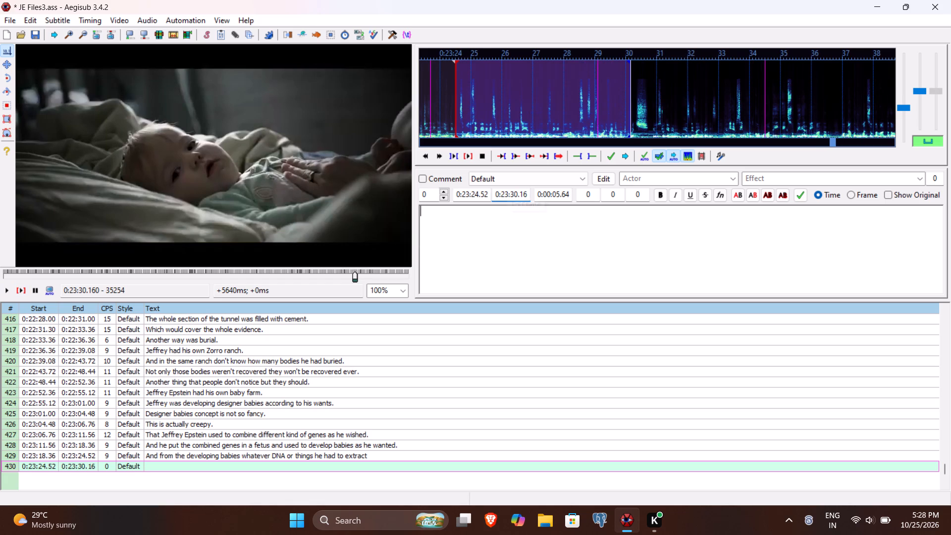
type("like if he h")
key("BackSpace")
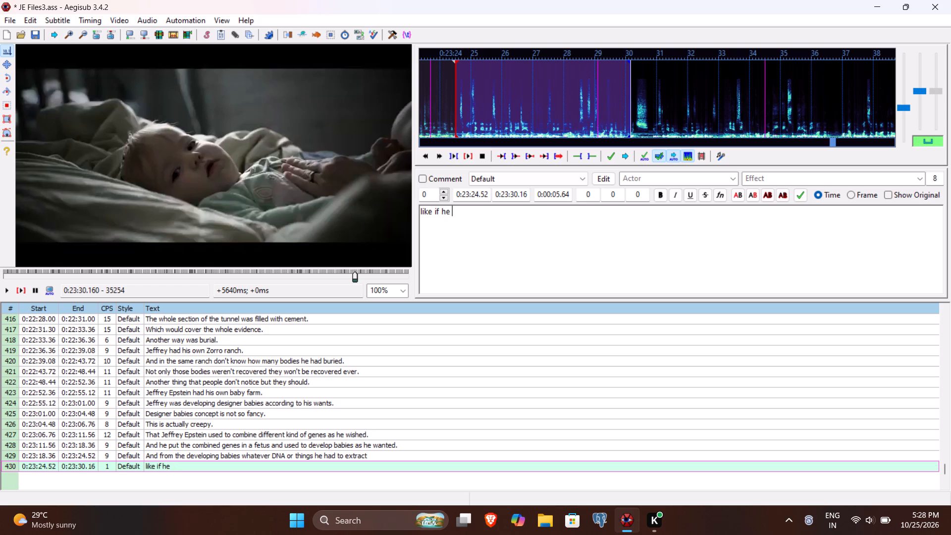
type("didn't want so")
key("BackSpace")
key("BackSpace")
key("a")
type("ny feature in a baby he used to m")
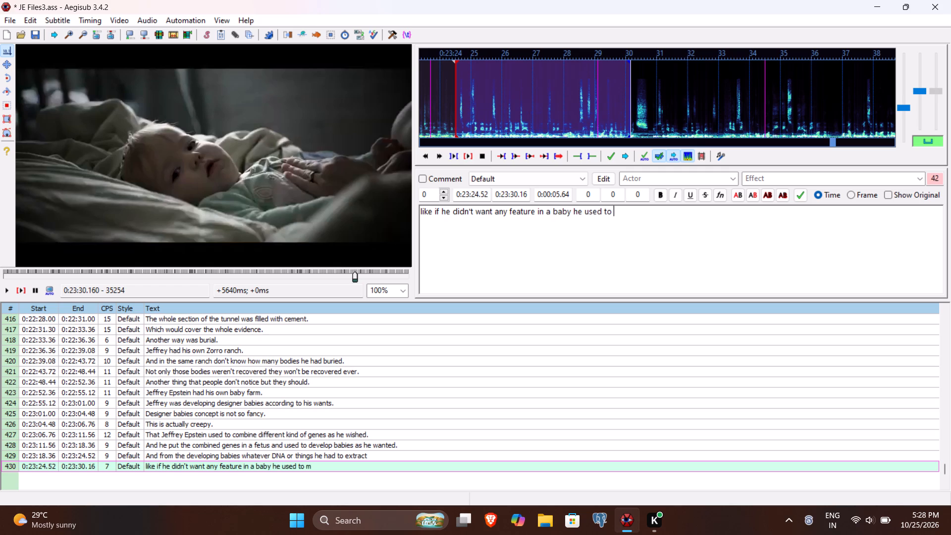
type("odif")
type("y them as per his wish.")
key("Return")
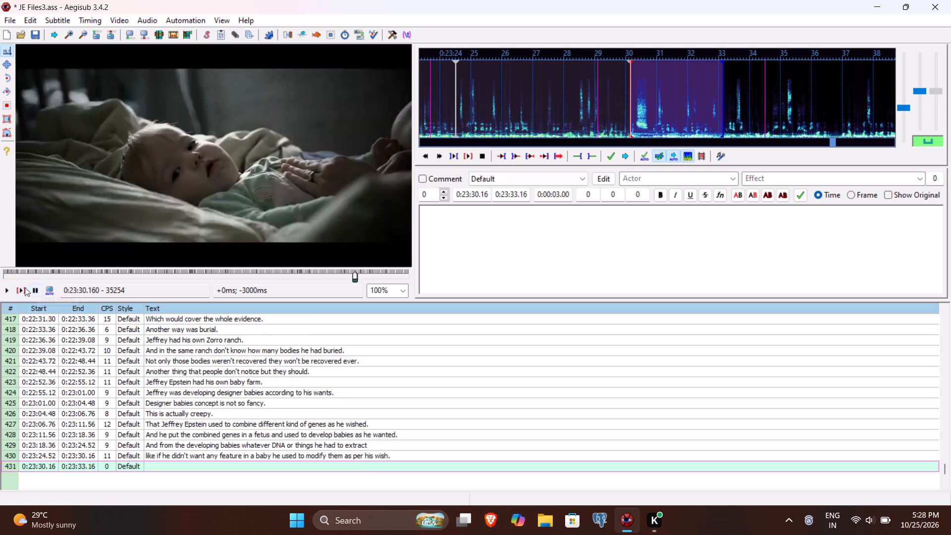
Play line 431, enter "Which used to give him his designed babies." as its text and commit it.
left_click(24, 287)
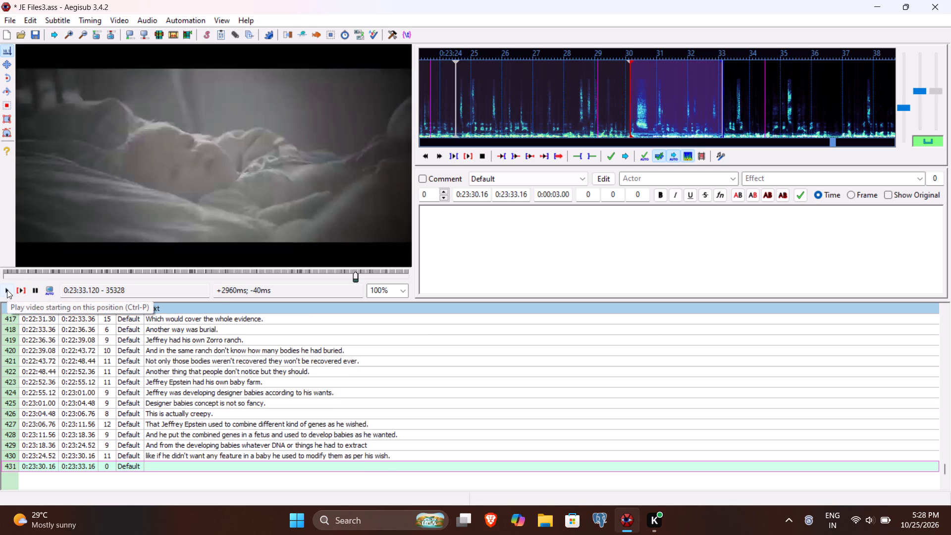
type("Which used to give him i")
key("BackSpace")
type("his des")
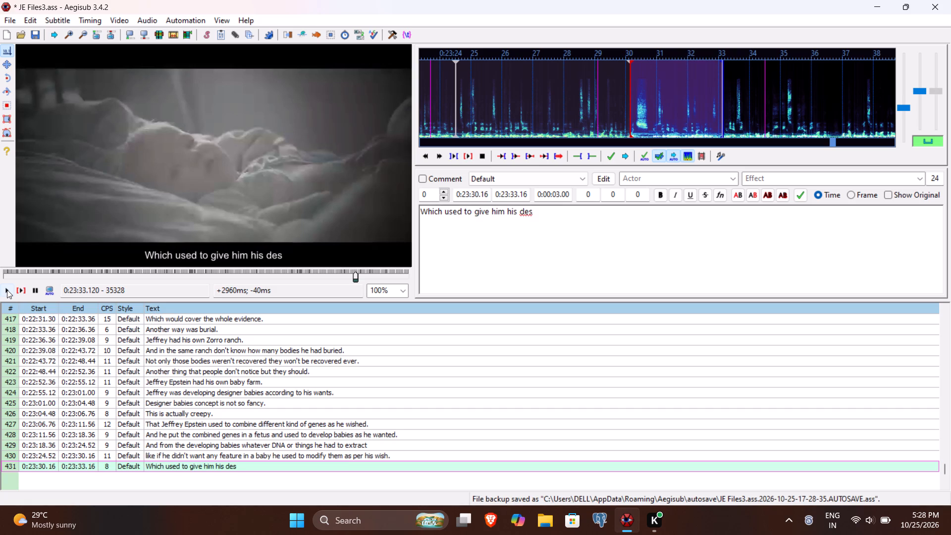
type("igned ab")
key("BackSpace")
key("BackSpace")
type("babies.")
key("Return")
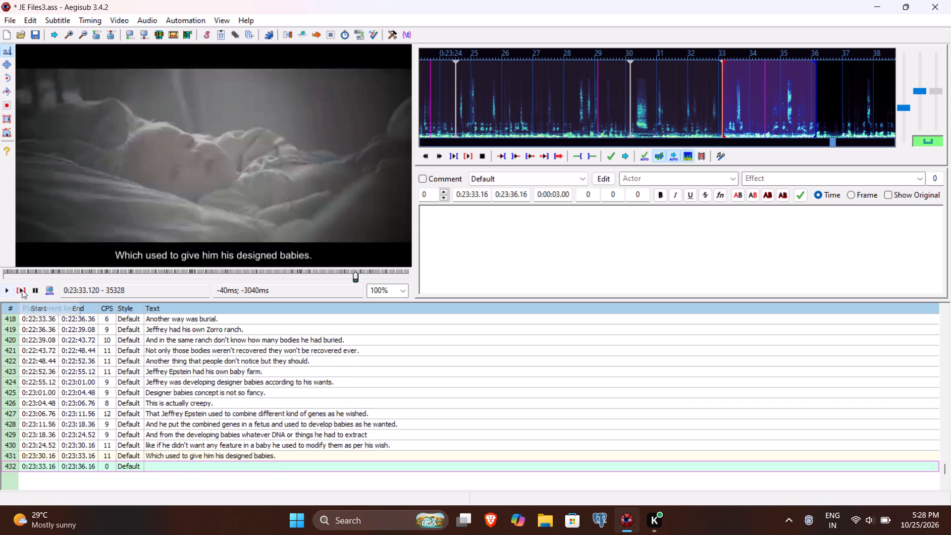
Play line 432 and on to the end of its sentence, and set its end time to 0:23:36.76.
left_click(22, 290)
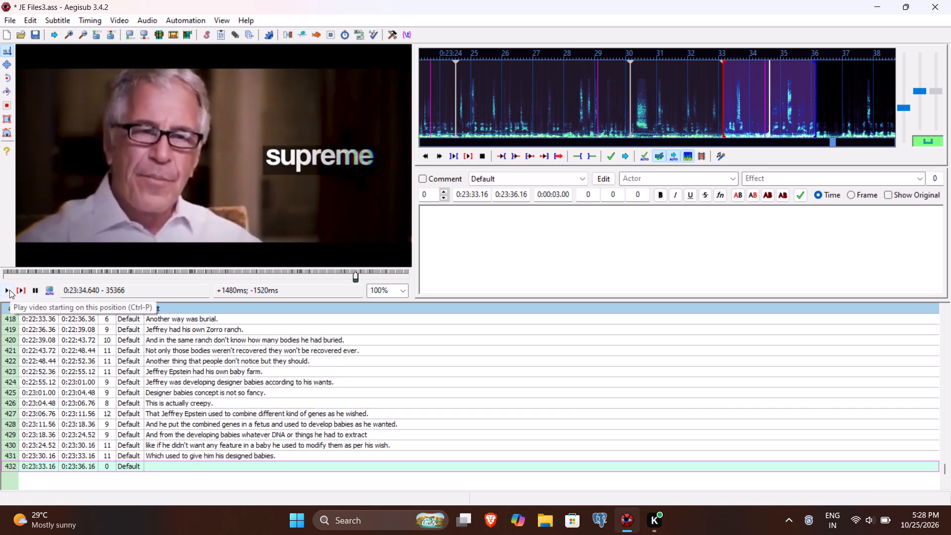
left_click(9, 290)
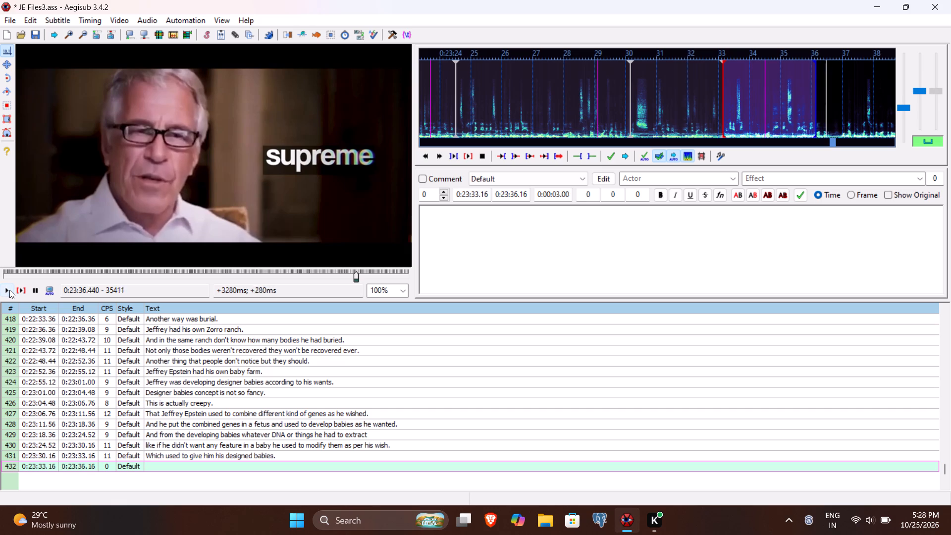
left_click(9, 290)
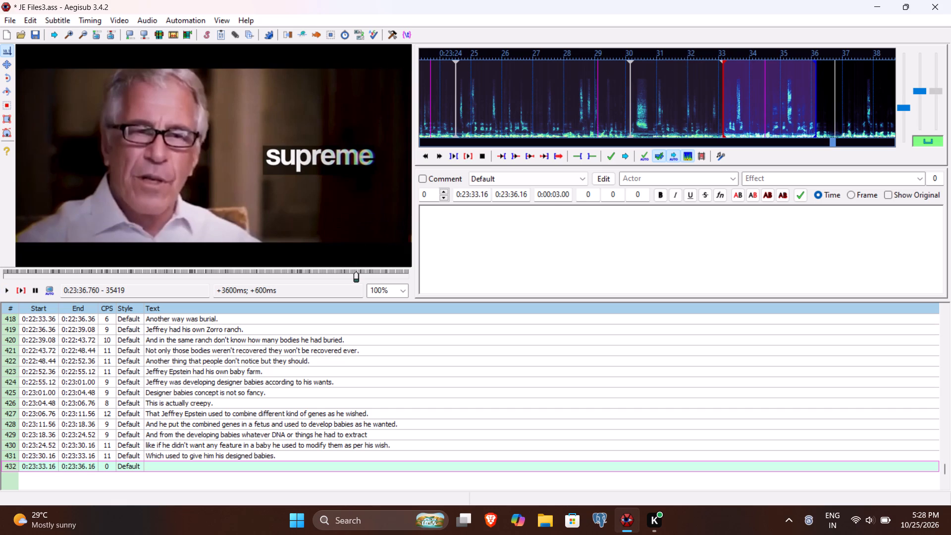
left_click(521, 193)
key("BackSpace")
key("7")
Enter "Because Epstein used to think of himself as a superior being." as line 432's text and commit it.
left_click(516, 262)
type("Because")
key("space")
type("Epstein used to think of himself a")
key("space")
key("BackSpace")
type("s a superior being.")
key("Return")
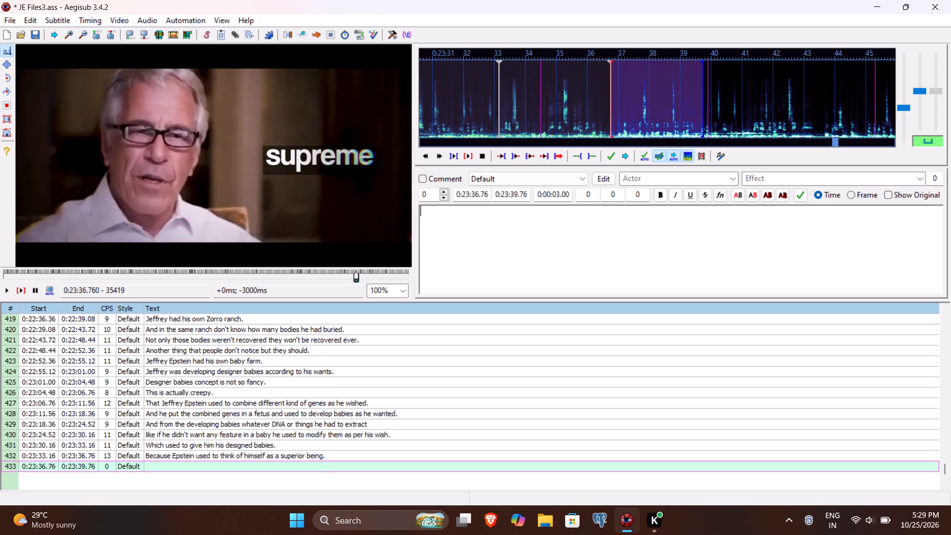
Play line 433, then set its end time to 0:23:41.16 and its start time to 0:23:36.96.
left_click(15, 293)
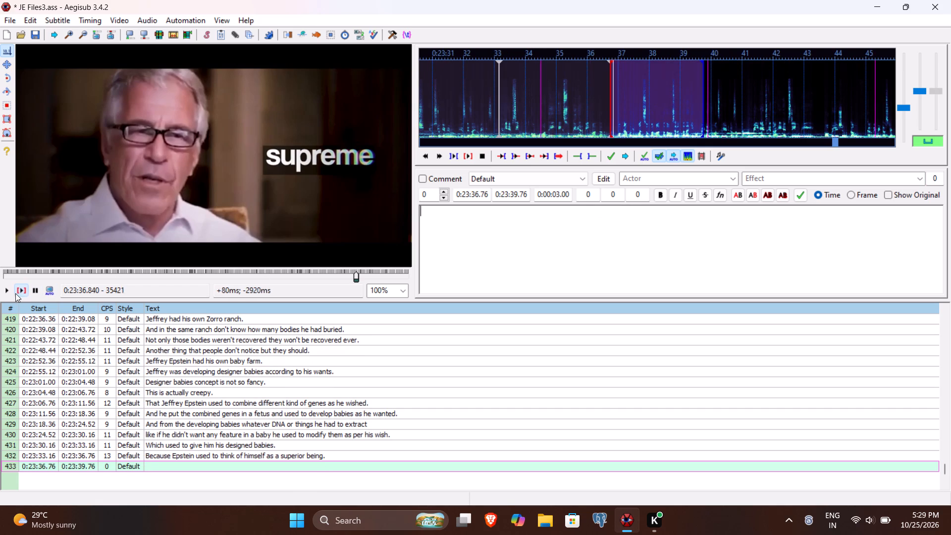
left_click(5, 292)
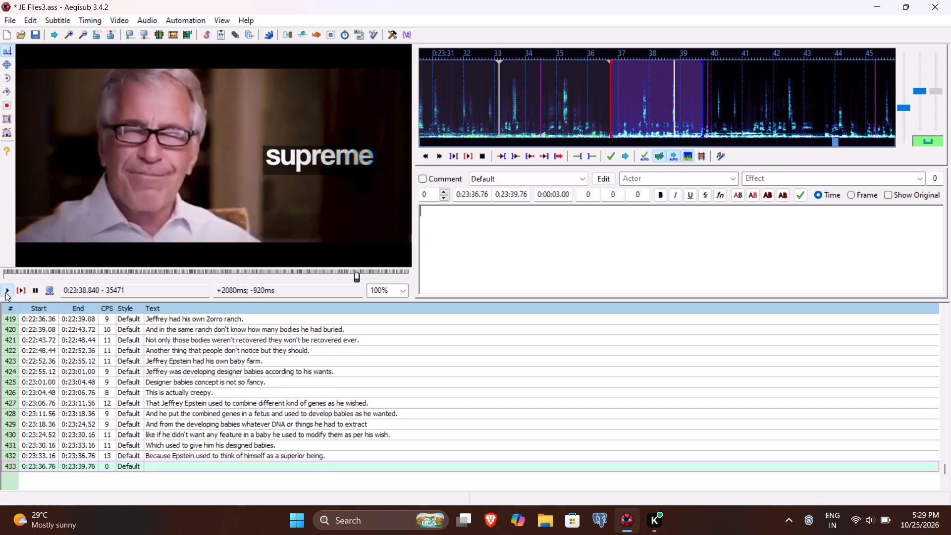
left_click(5, 292)
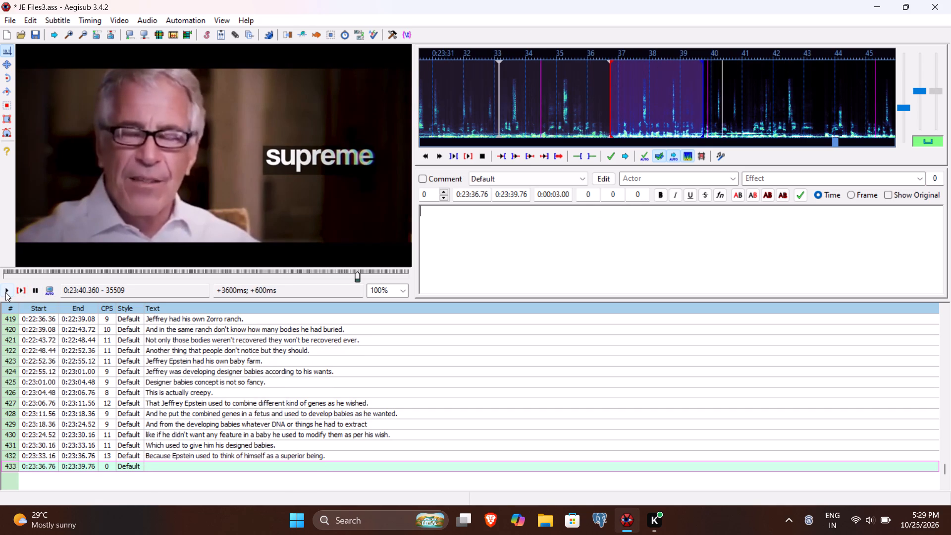
left_click(5, 292)
left_click(5, 292)
left_click(5, 292)
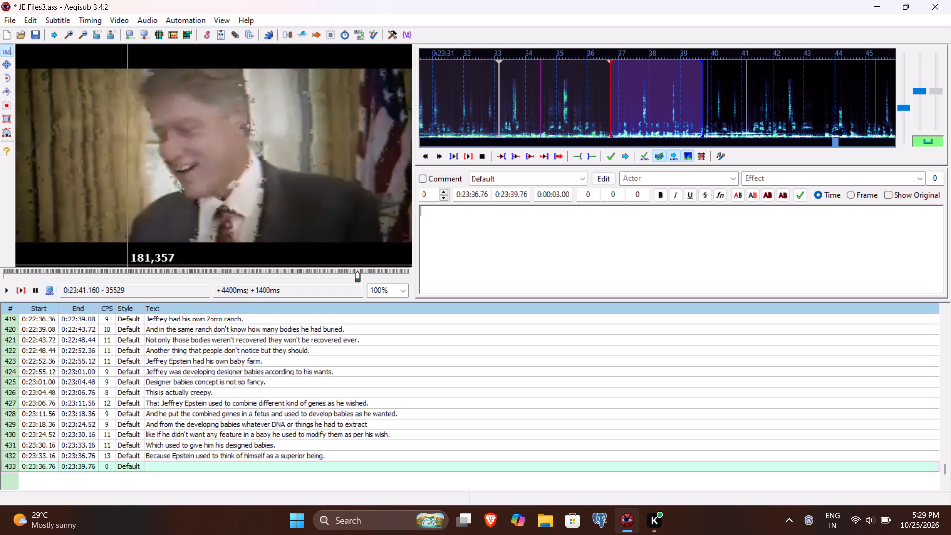
left_click(509, 196)
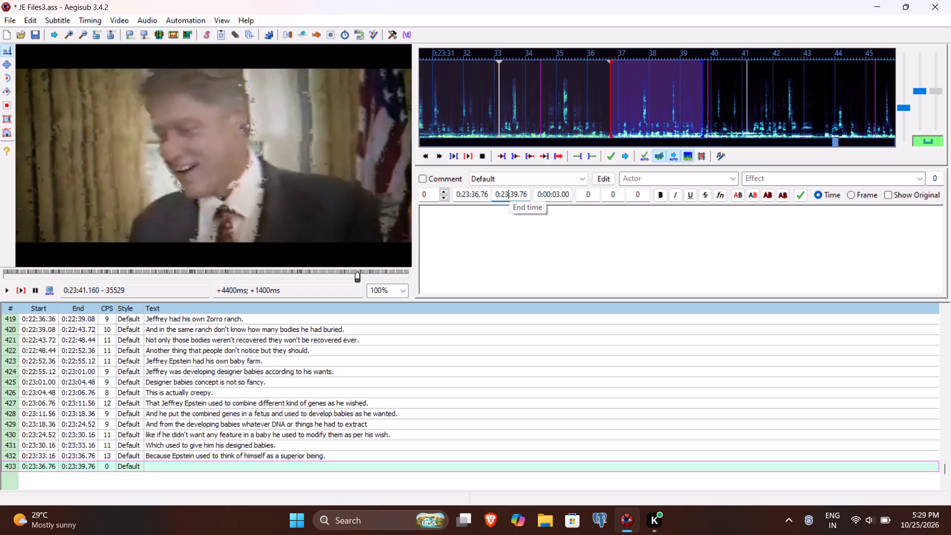
type("4116")
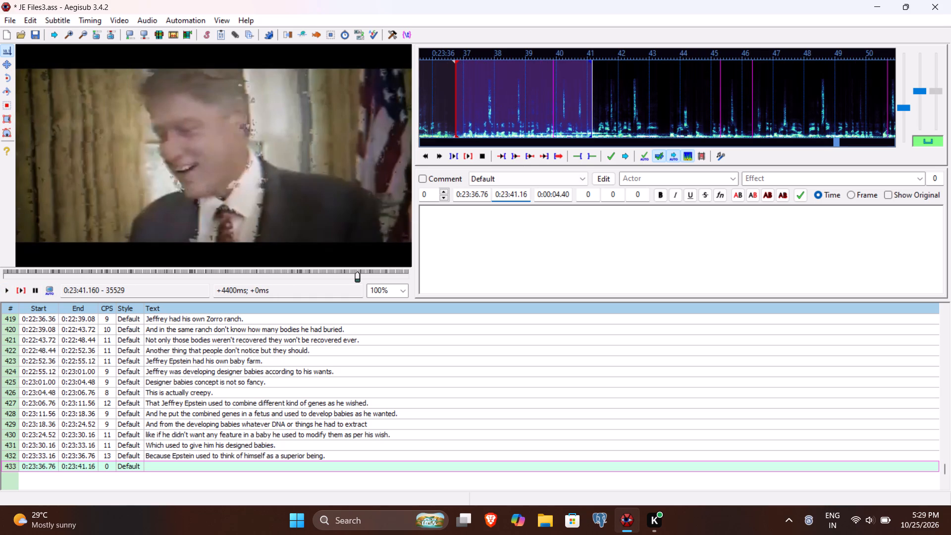
left_click(480, 192)
key("9")
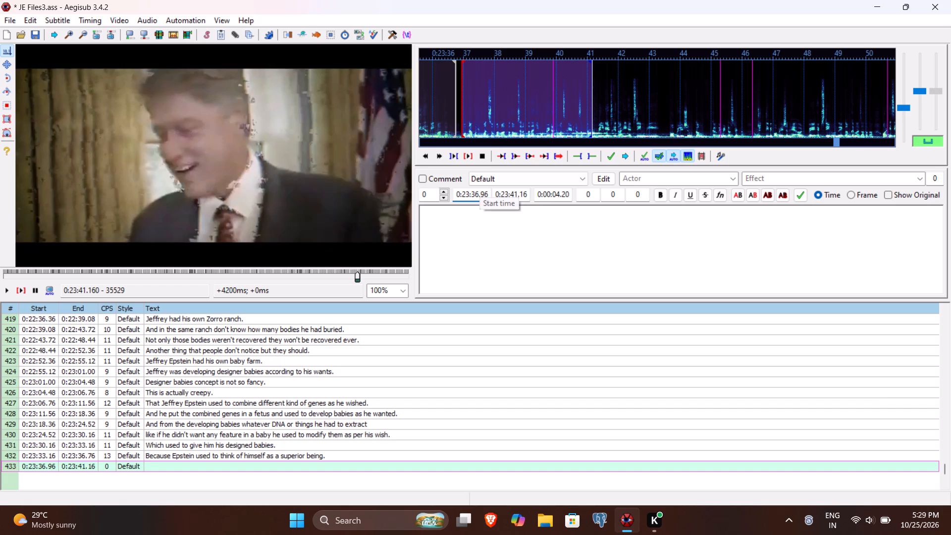
Enter "He used to think of himself as better than humans and that he can create better human beings." as line 433's text, replay and commit it.
left_click(470, 239)
type("He used tot")
key("BackSpace")
key("space")
type("think of himself as better than human")
key("space")
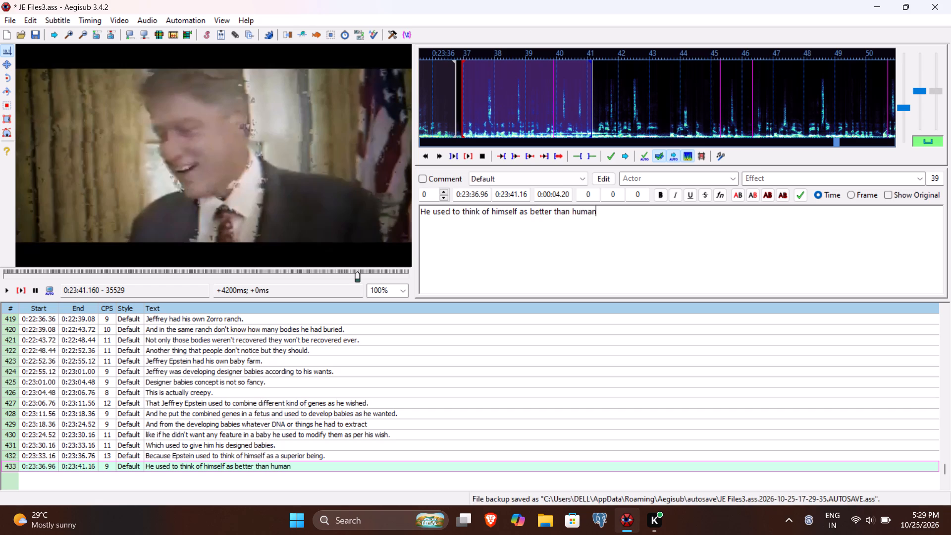
key("BackSpace")
type("s and")
key("space")
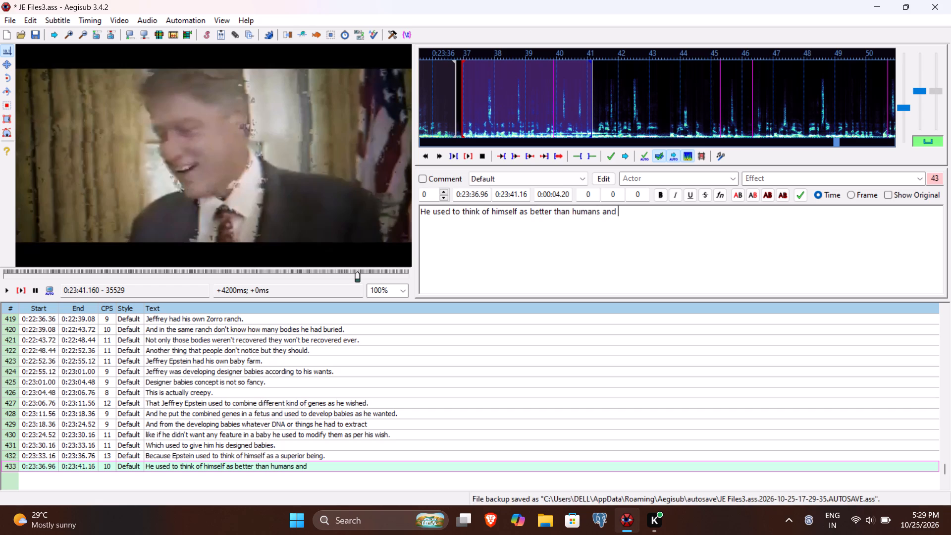
key("h")
key("BackSpace")
type("that he can create be")
type("tter human beings.")
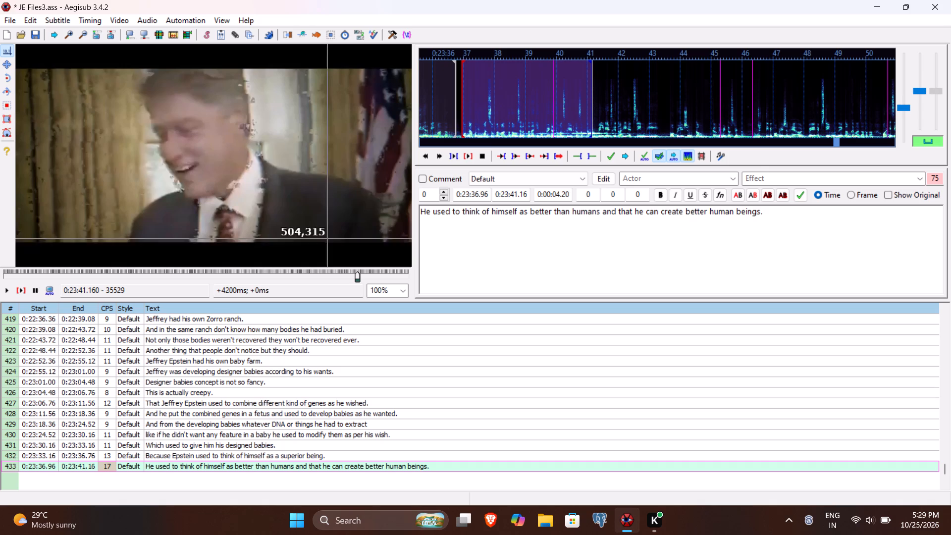
left_click(26, 286)
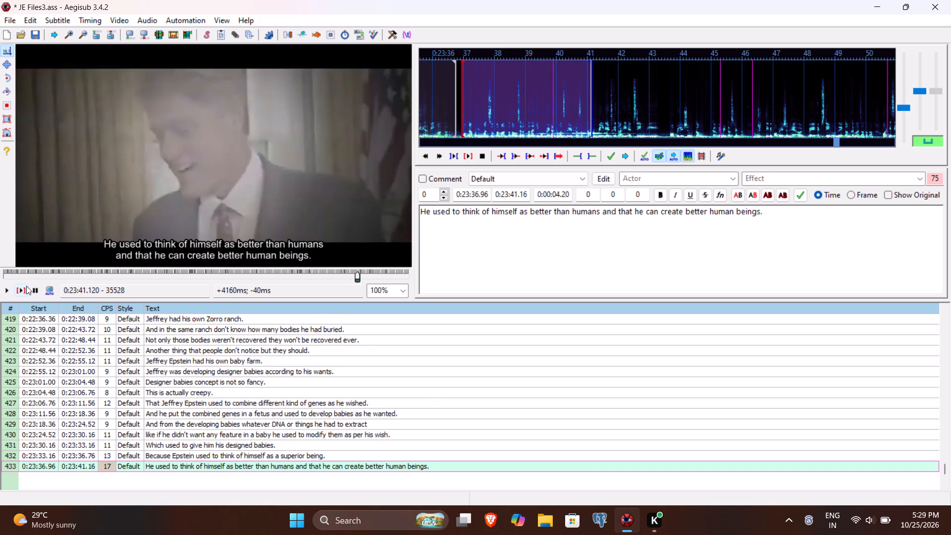
key("Return")
Play line 434 through the end of its sentence and set its end time to 0:23:46.20.
left_click(18, 290)
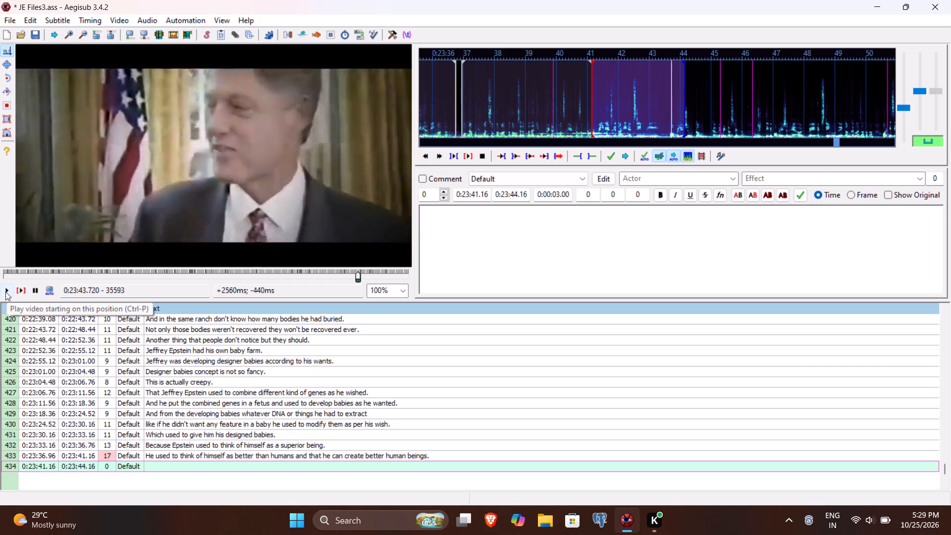
left_click(5, 292)
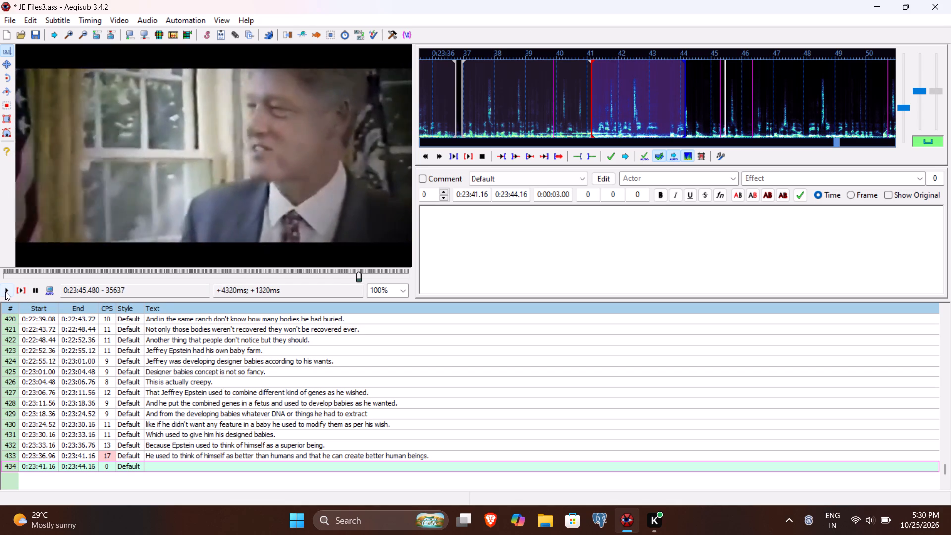
left_click(5, 292)
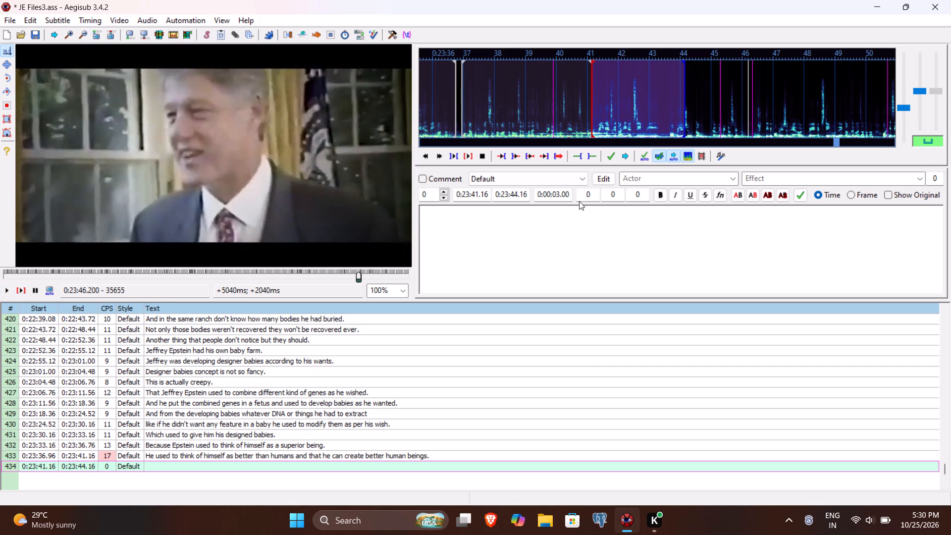
left_click(513, 196)
type("620")
Enter "Just like Bill Gates he was also interested in reducing the population." as line 434's text and commit it.
left_click(482, 254)
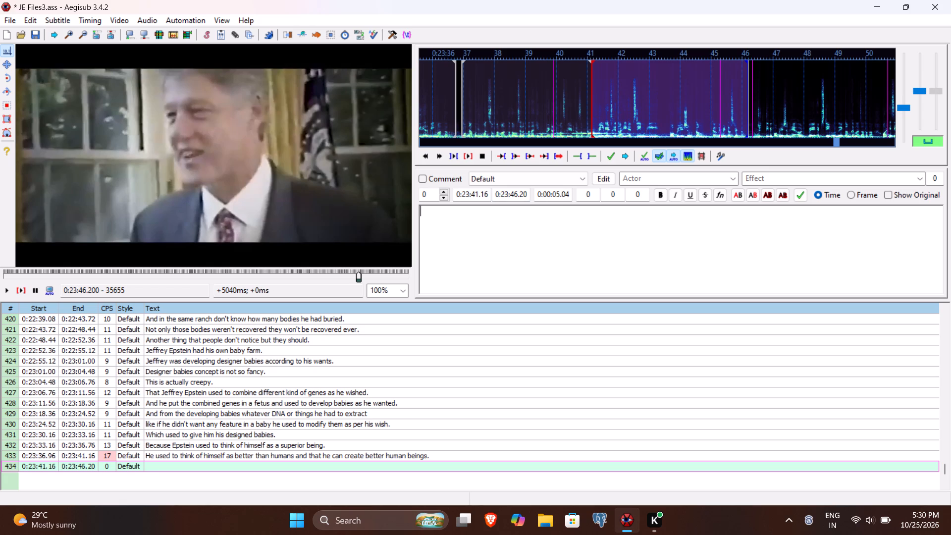
type("Just like Bill Gates he was also interested in")
key("space")
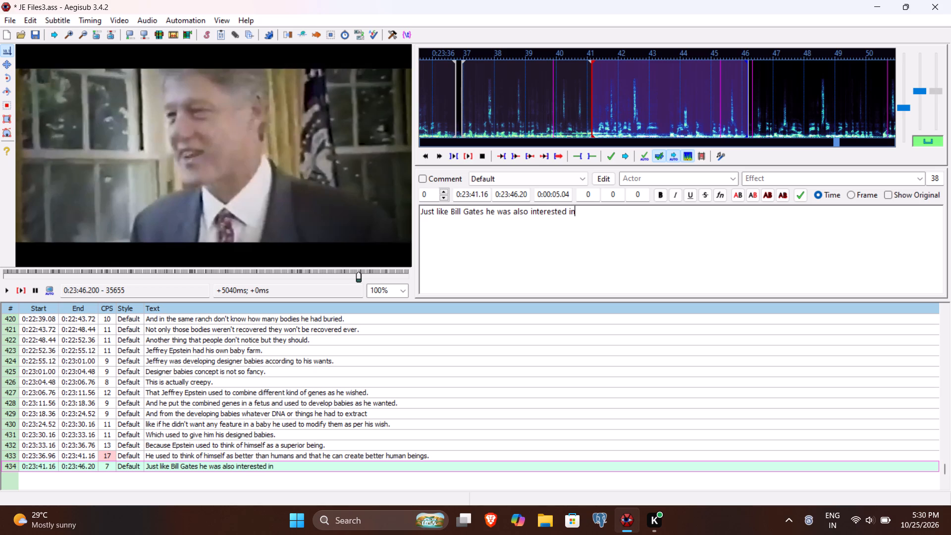
type("reducing the population.")
key("Return")
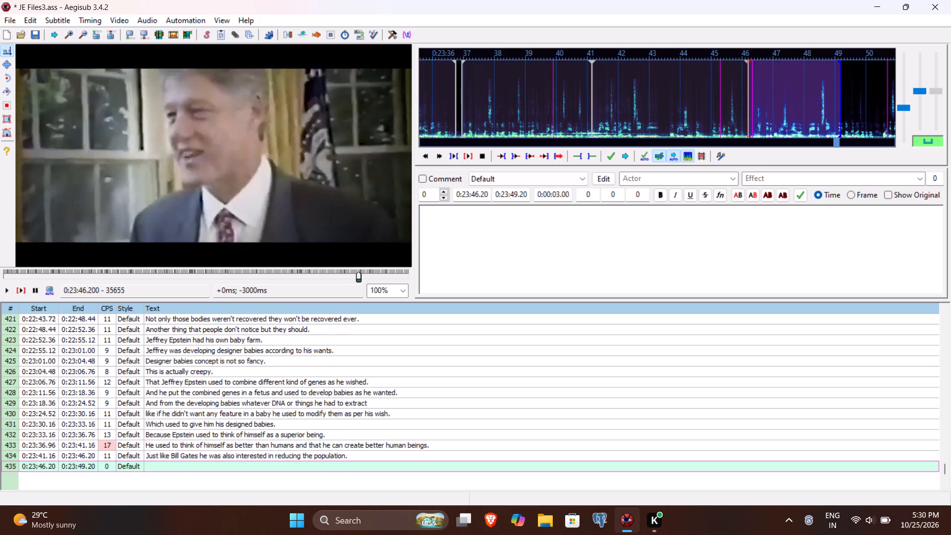
Play line 435 through the end of its sentence and set its end time to 0:23:50.32.
left_click(15, 295)
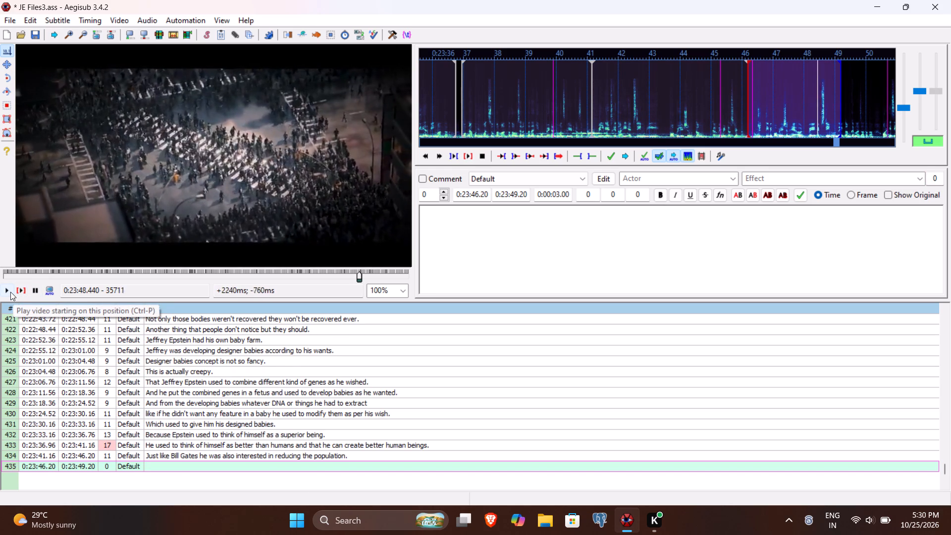
left_click(10, 292)
left_click(10, 292)
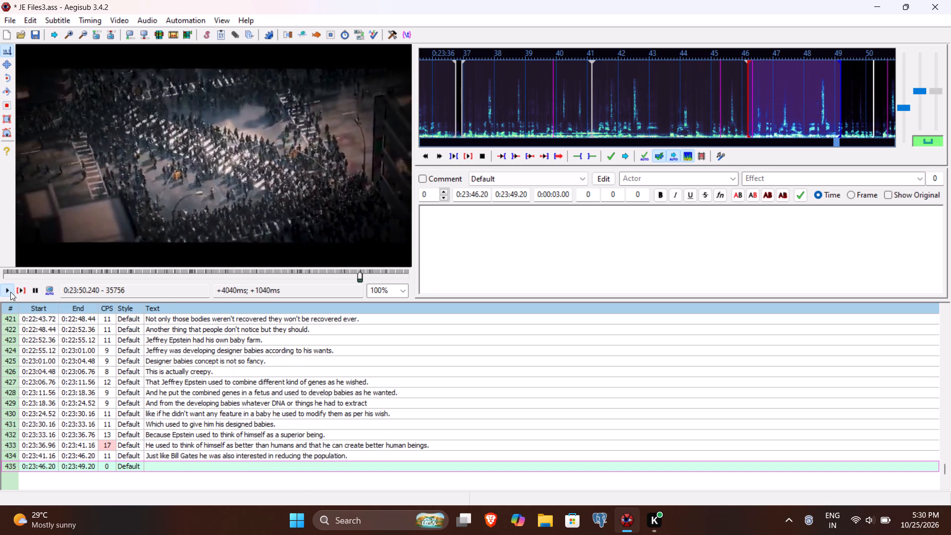
left_click(513, 196)
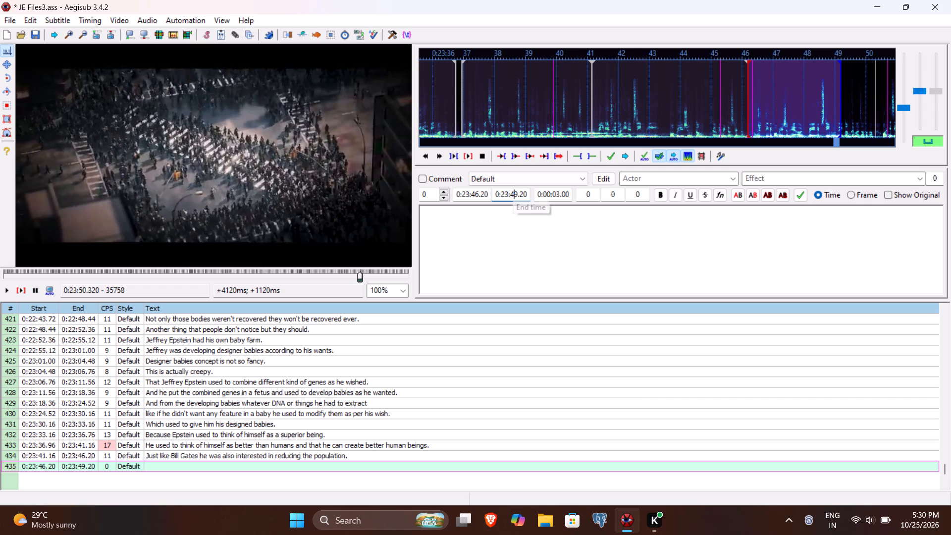
key("BackSpace")
type("50")
type("32")
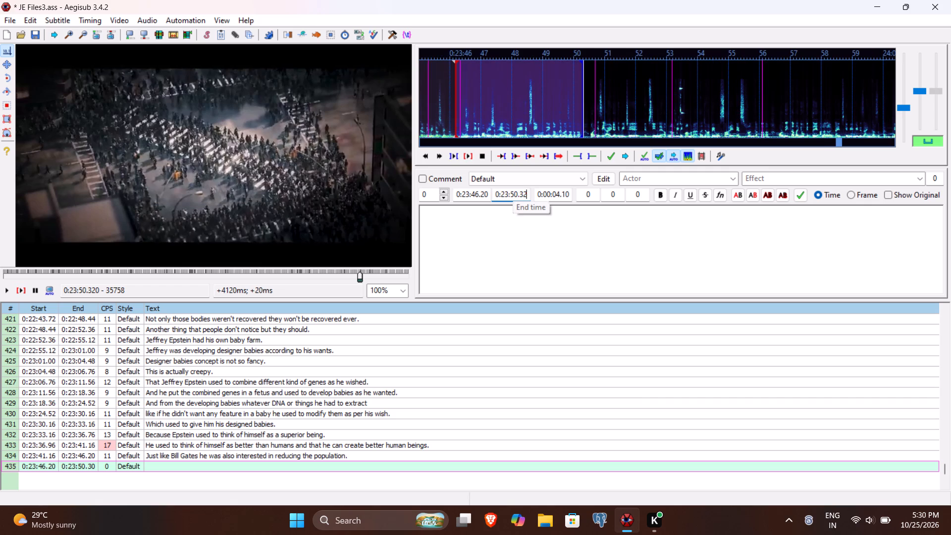
Enter "The population of the earth, Epstein wanted to decrease it." as line 435's text and commit it.
left_click(504, 226)
type("The popl")
key("BackSpace")
type("ula")
type("tion of the")
key("space")
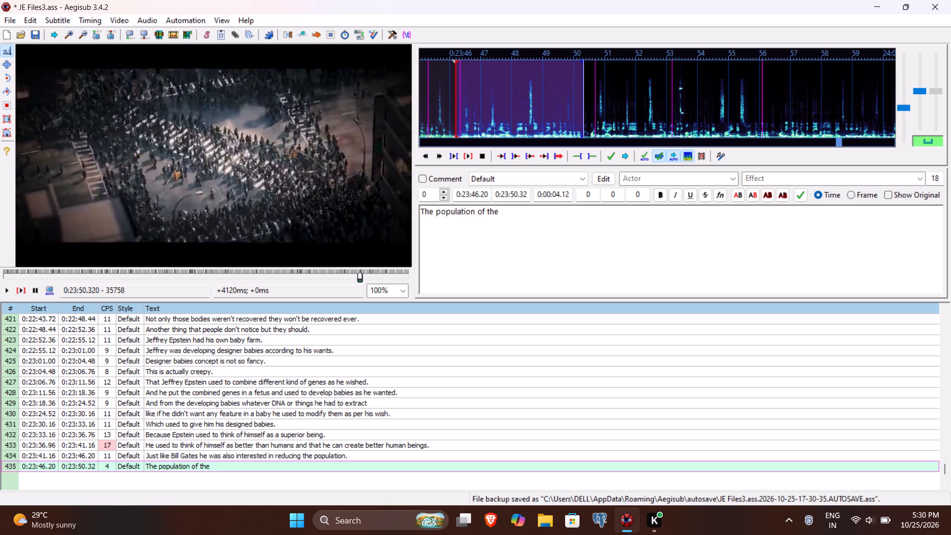
type("earth, Epstein want")
type("ed to decrease it/")
key("BackSpace")
key("period")
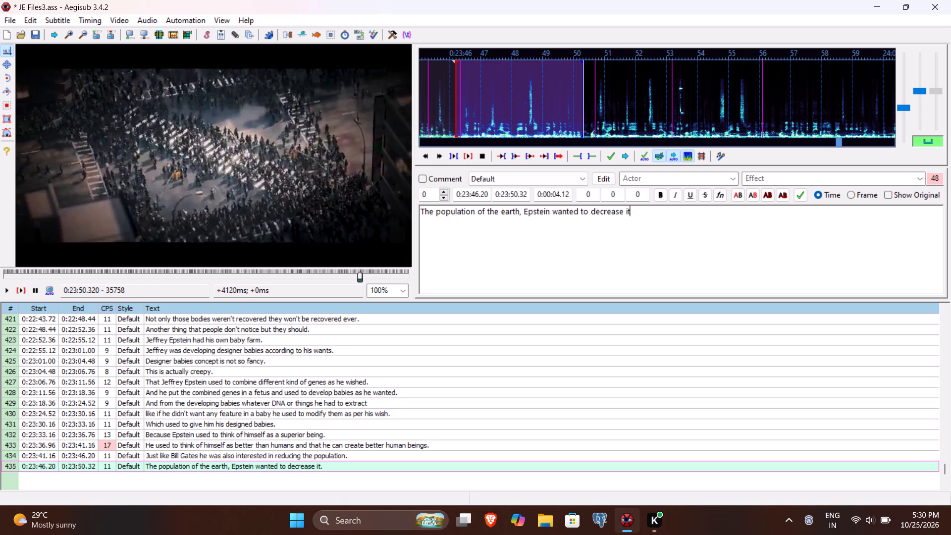
key("Return")
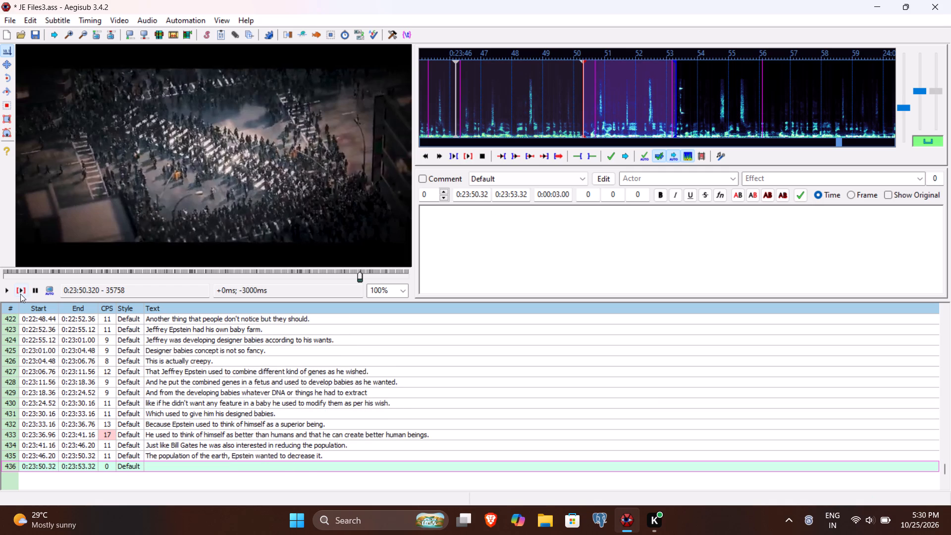
Play line 436 through the end of its sentence and set its end time to 0:23:56.40.
left_click(20, 294)
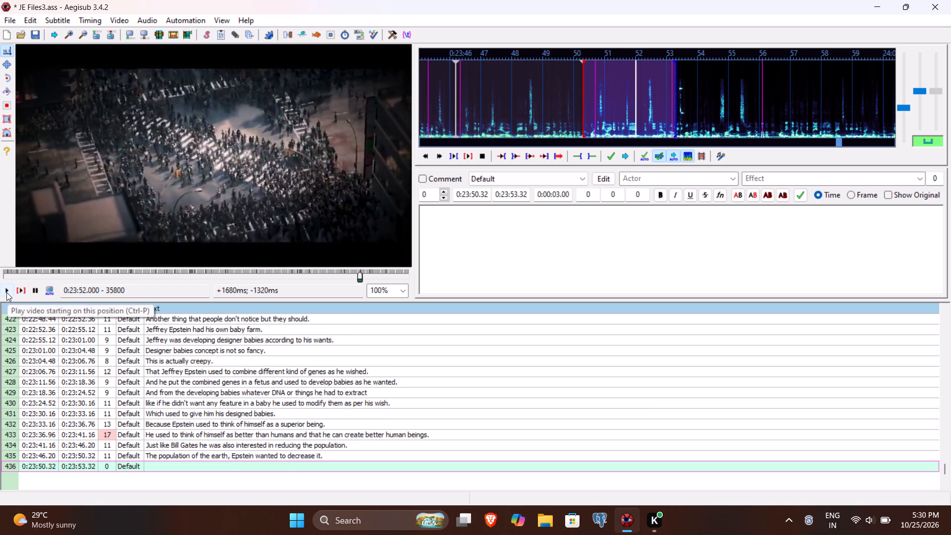
left_click(6, 292)
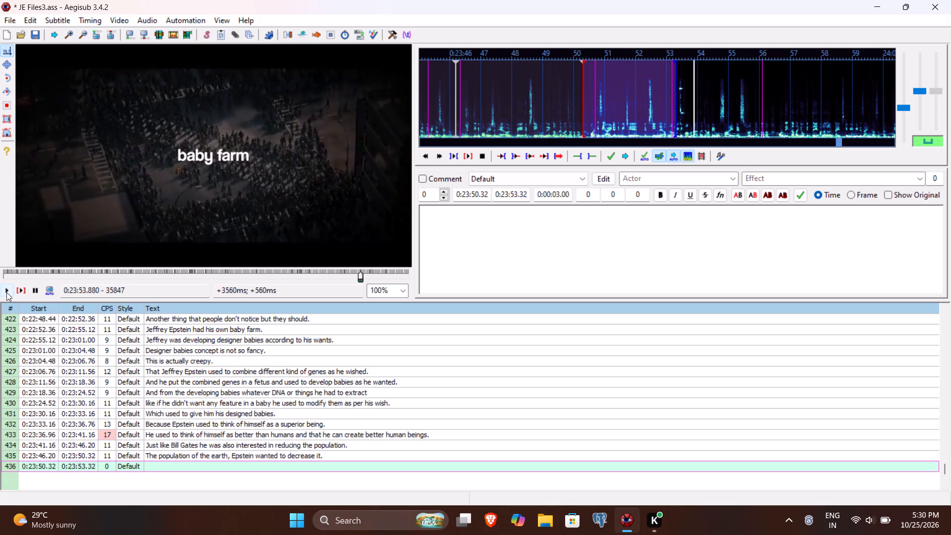
left_click(6, 292)
left_click(6, 292)
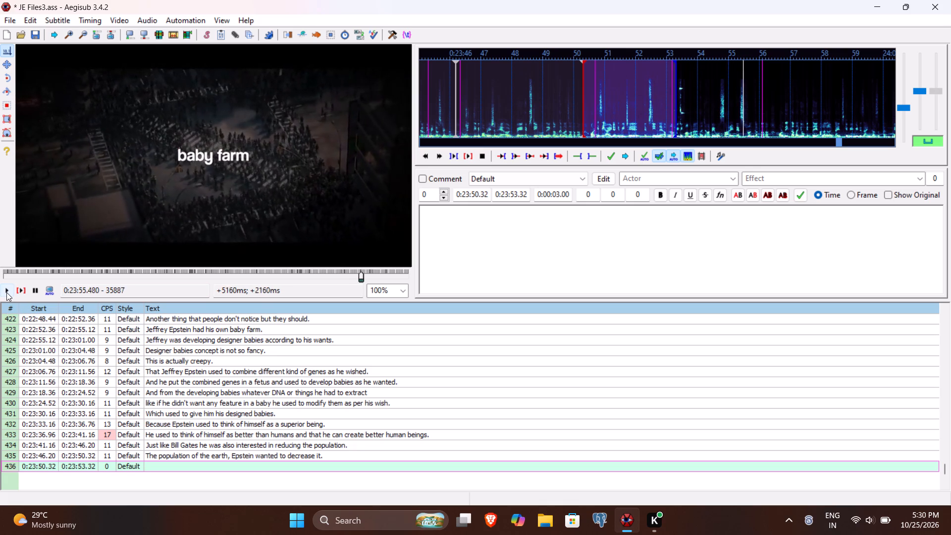
left_click(6, 292)
double_click(6, 292)
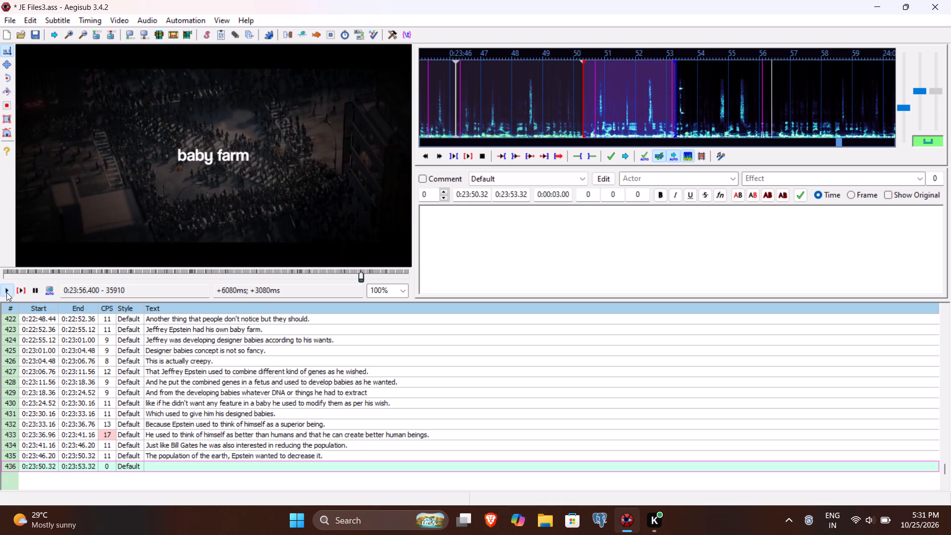
left_click(512, 195)
key("6")
type("40")
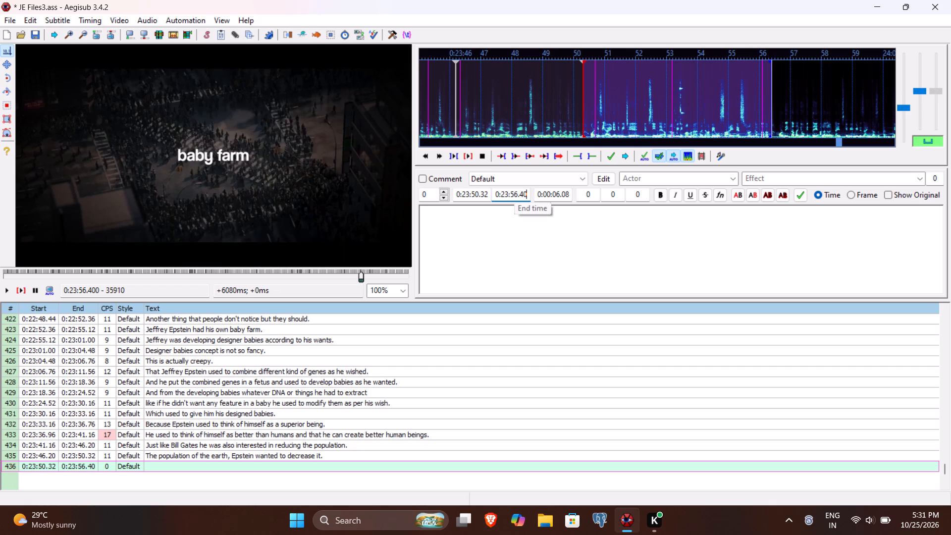
Enter "And based on this idea he had created his baby farm where he could run all the tests." as line 436's text and commit it.
left_click(499, 234)
type("an")
key("BackSpace")
key("BackSpace")
type("an")
key("BackSpace")
key("BackSpace")
type("And based on this idea he had created")
key("space")
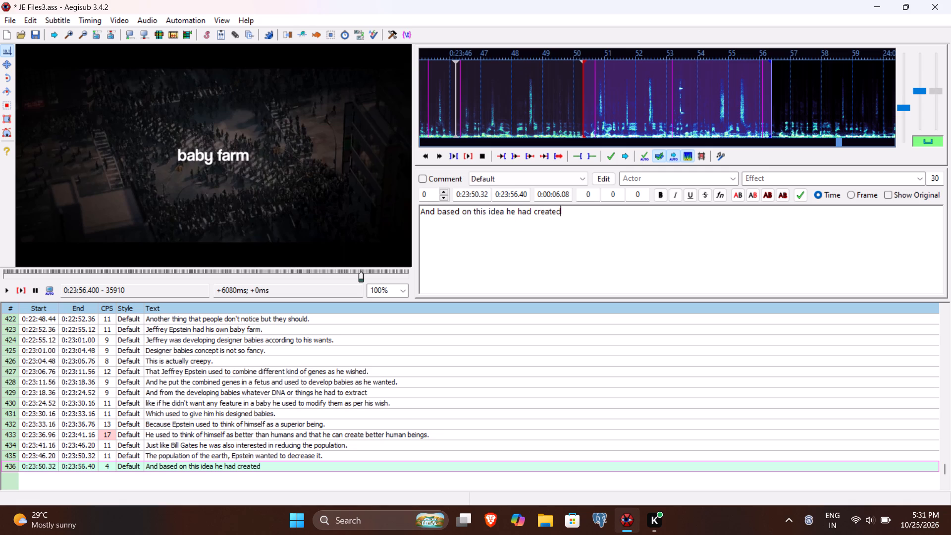
type("his baby farm")
key("space")
type("where he could run all the tests.")
key("Return")
Play line 437 through the end of its sentence and set its end time to 0:24:00.16.
left_click_drag(19, 277, 21, 289)
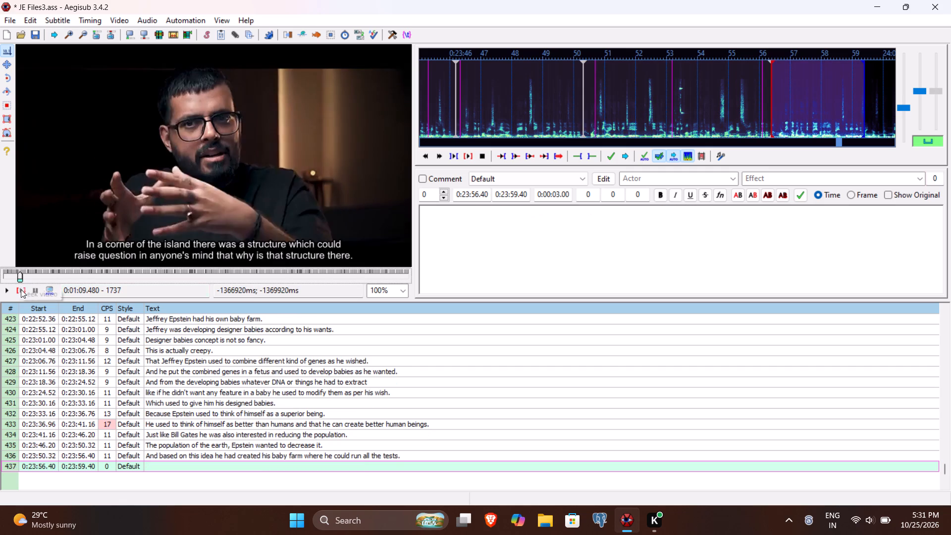
left_click_drag(21, 289, 21, 290)
left_click(21, 290)
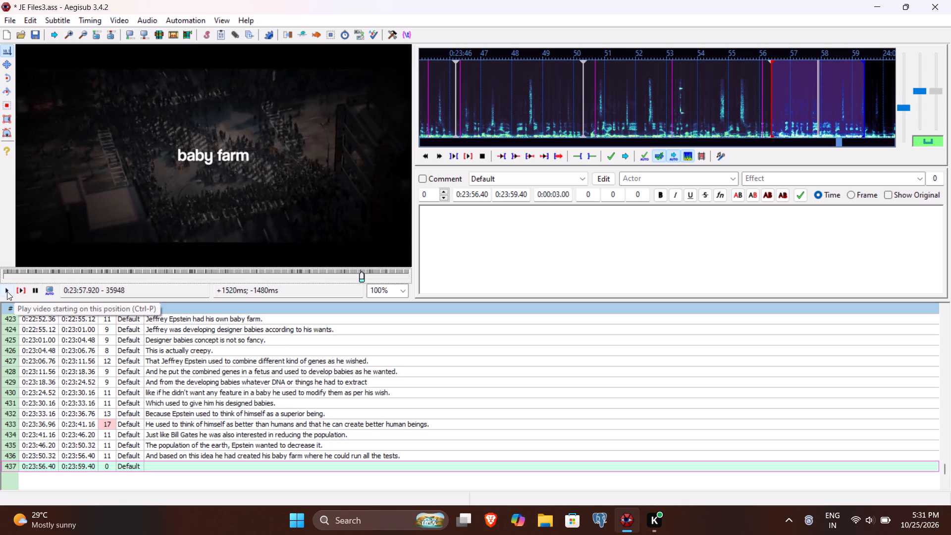
left_click(7, 291)
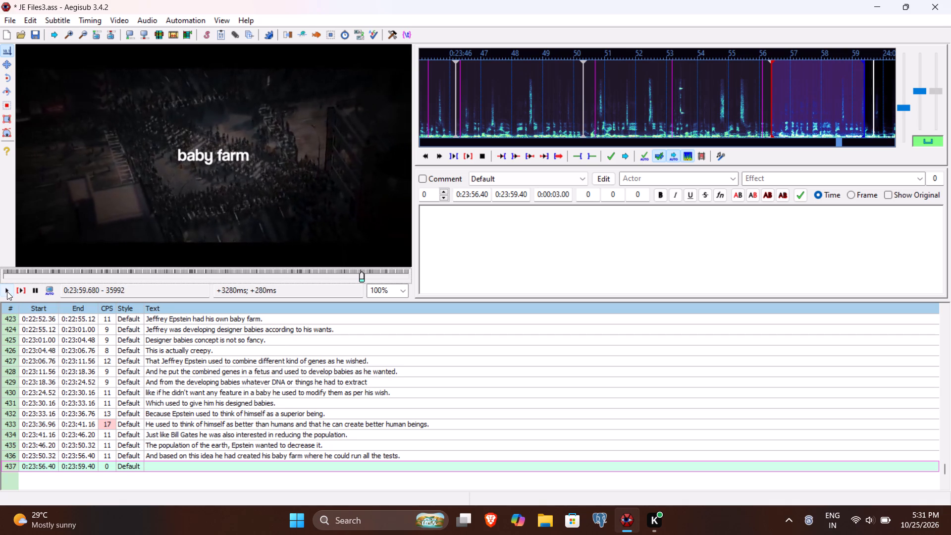
left_click(7, 291)
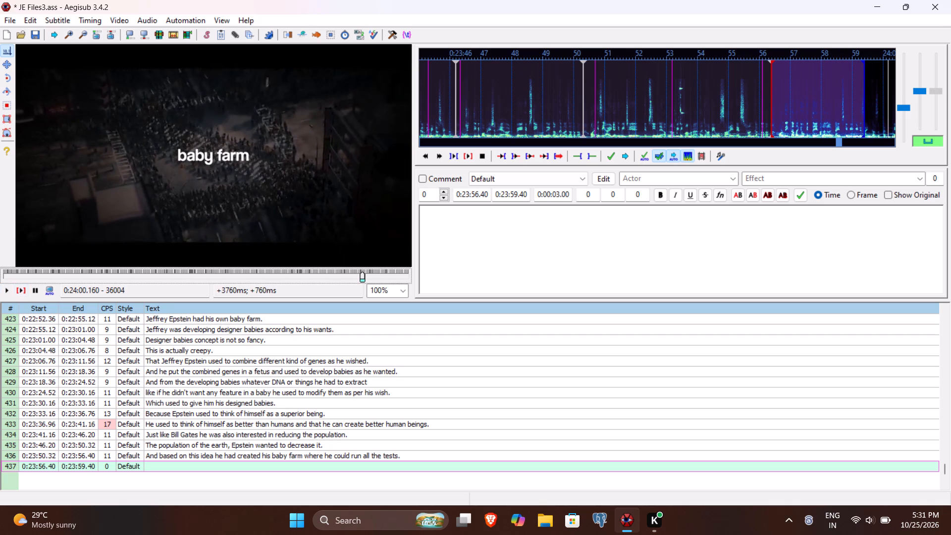
left_click(513, 195)
key("BackSpace")
key("BackSpace")
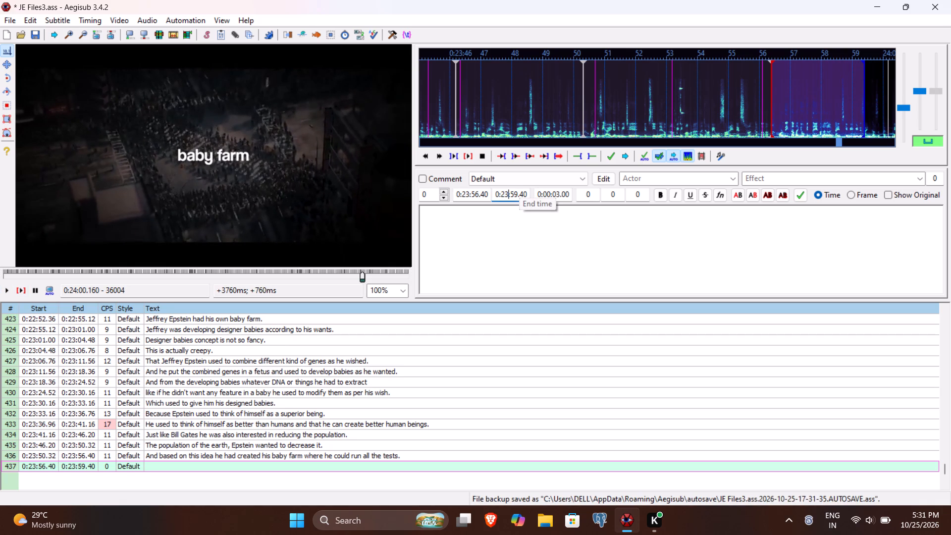
key("BackSpace")
type("40016")
Enter "And see for himself how many different kinds of babies he can develop." as line 437's text and commit it.
left_click(504, 255)
type("And see for himself how many diffre")
key("BackSpace")
key("BackSpace")
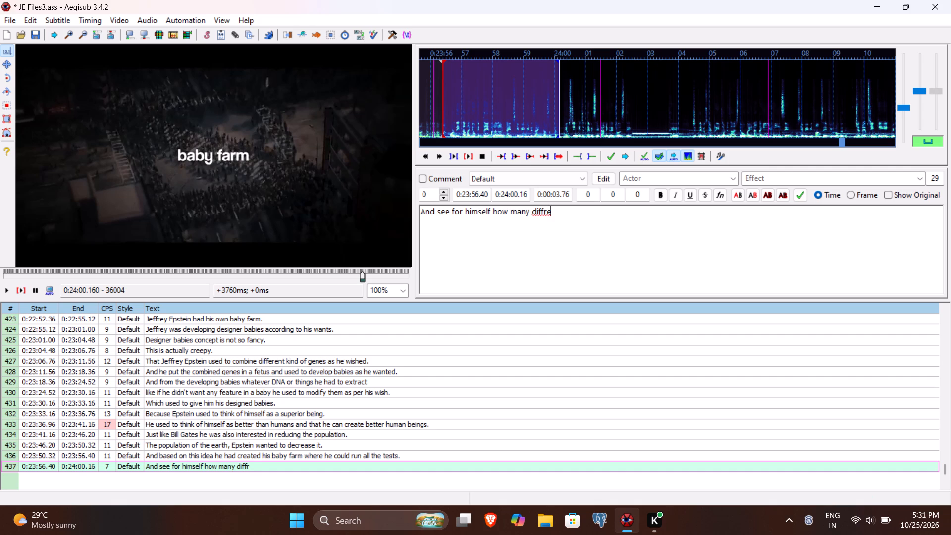
type("eren")
type("t kind o")
key("BackSpace")
key("BackSpace")
type("s o")
key("space")
key("BackSpace")
type("f babies he can develop.")
key("Return")
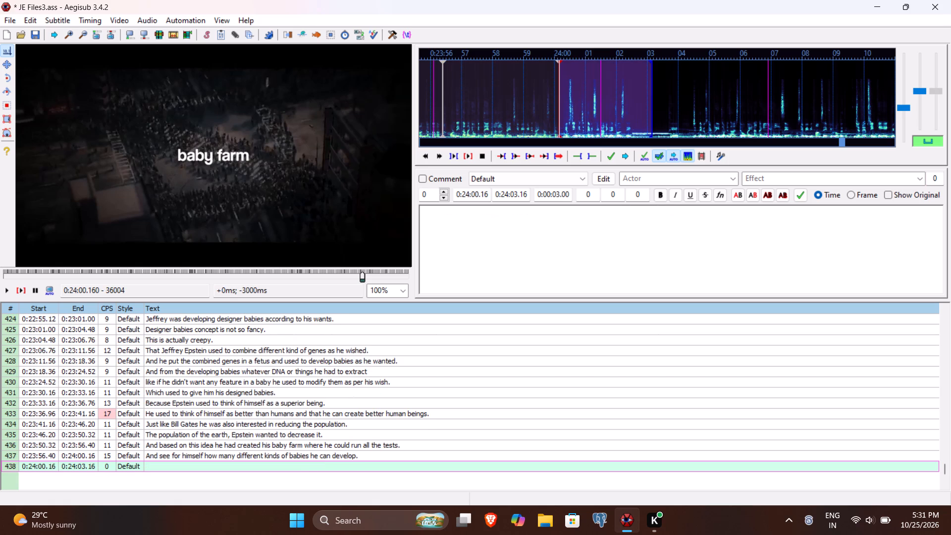
Play line 438 through the end of its phrase and set its end time to 0:24:04.24.
left_click(26, 289)
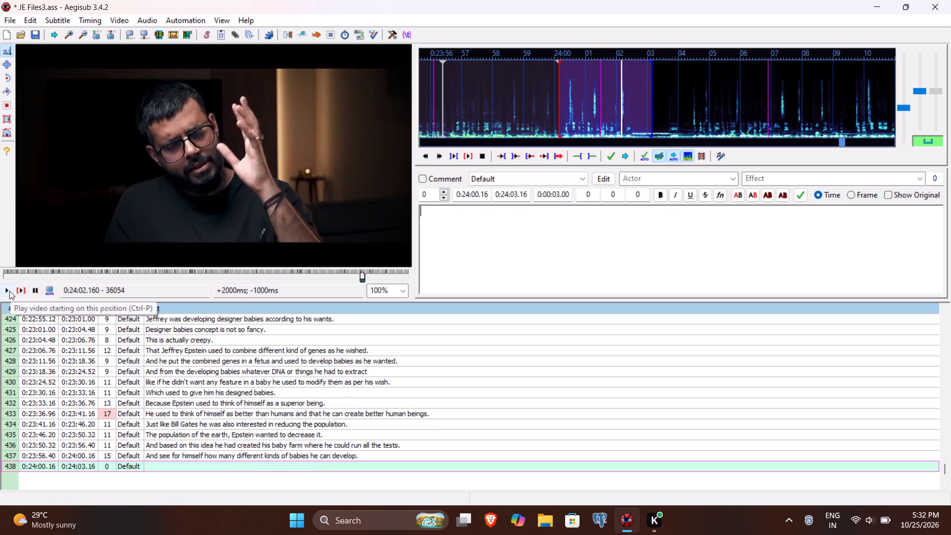
left_click(9, 291)
left_click(9, 291)
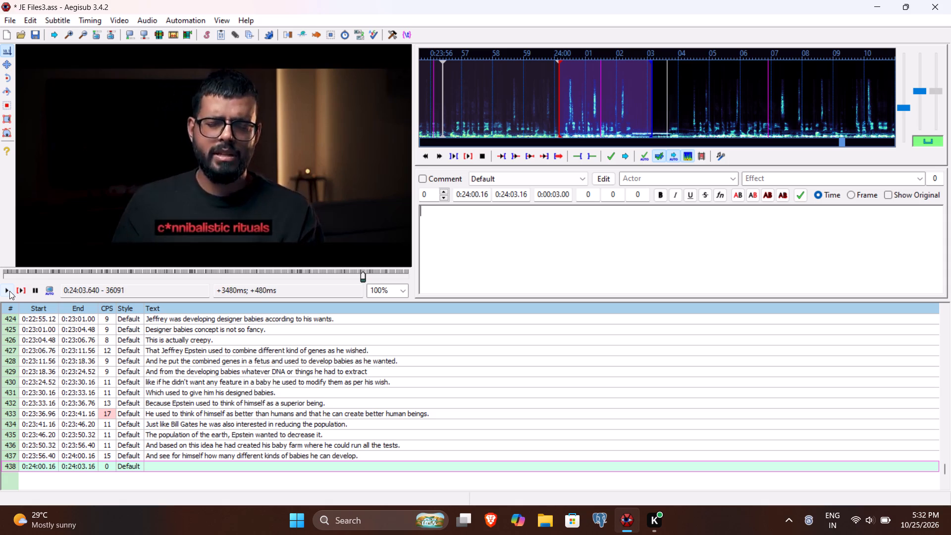
left_click(9, 291)
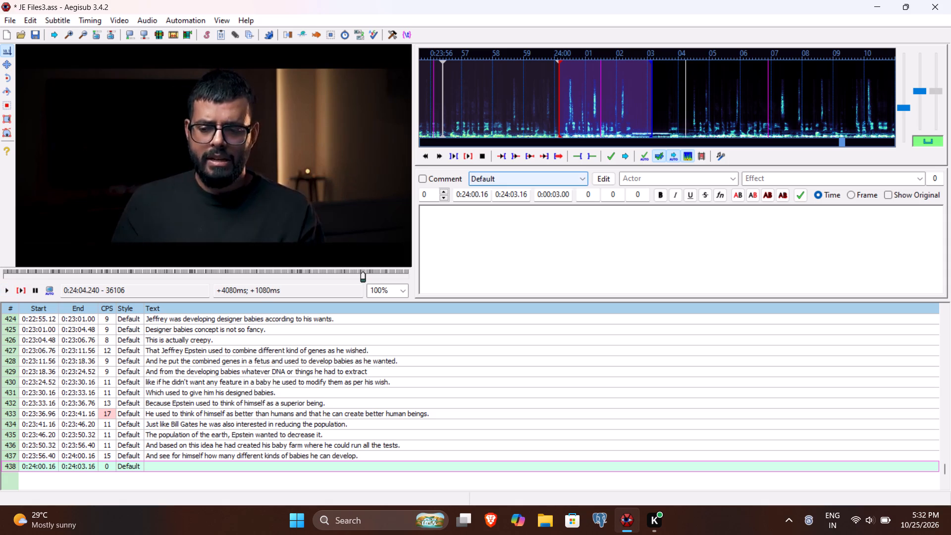
left_click(512, 197)
type("424")
Enter "All the rituals of Jeffrey and all his cannibalistic rituals" as line 438's text and commit it.
left_click(494, 256)
type("All the ria")
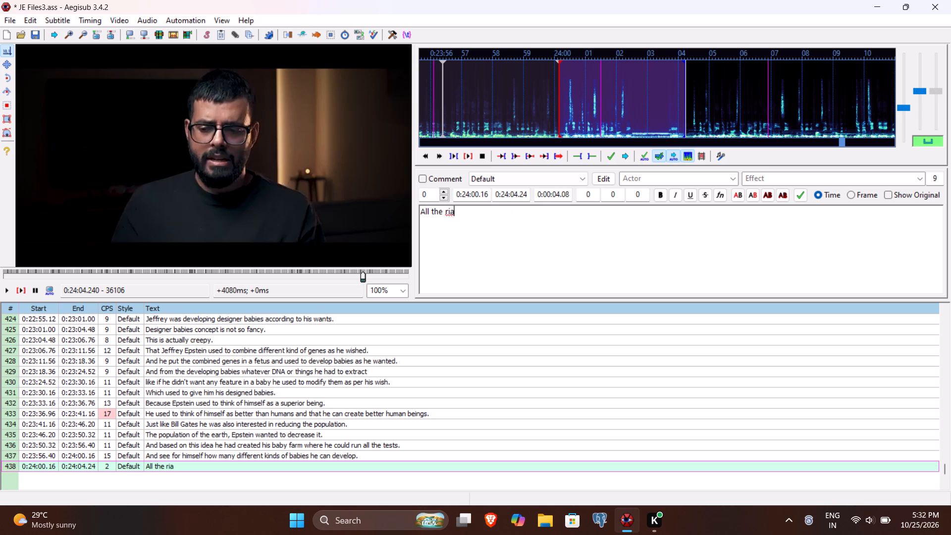
key("BackSpace")
type("tial")
key("BackSpace")
key("BackSpace")
key("BackSpace")
type("ual")
key("space")
key("BackSpace")
type("s of Jeffrey and")
key("space")
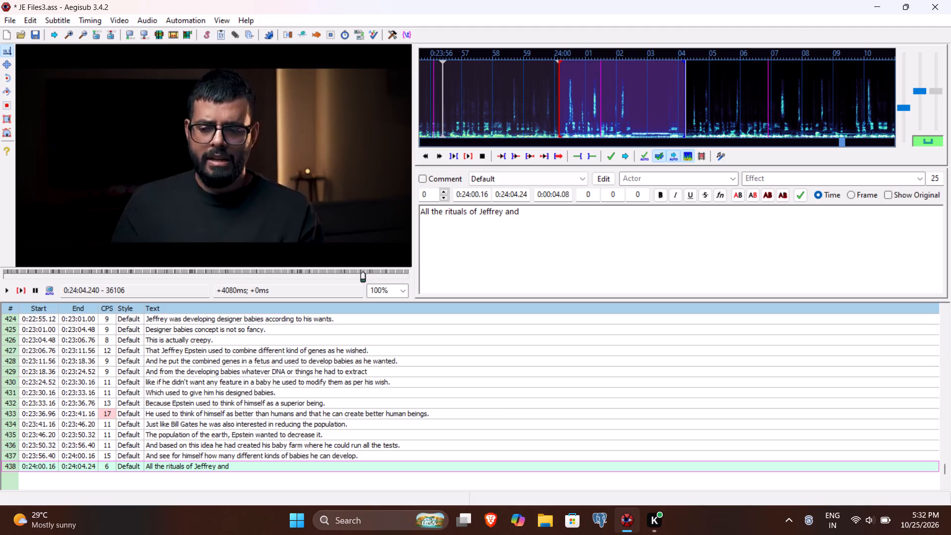
type("all his cn")
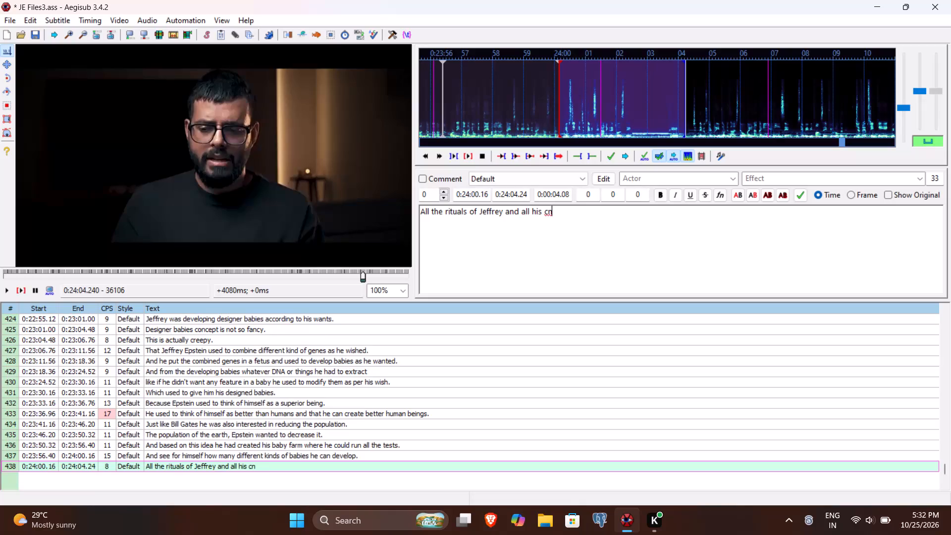
key("BackSpace")
type("annibalistic rituals")
key("Return")
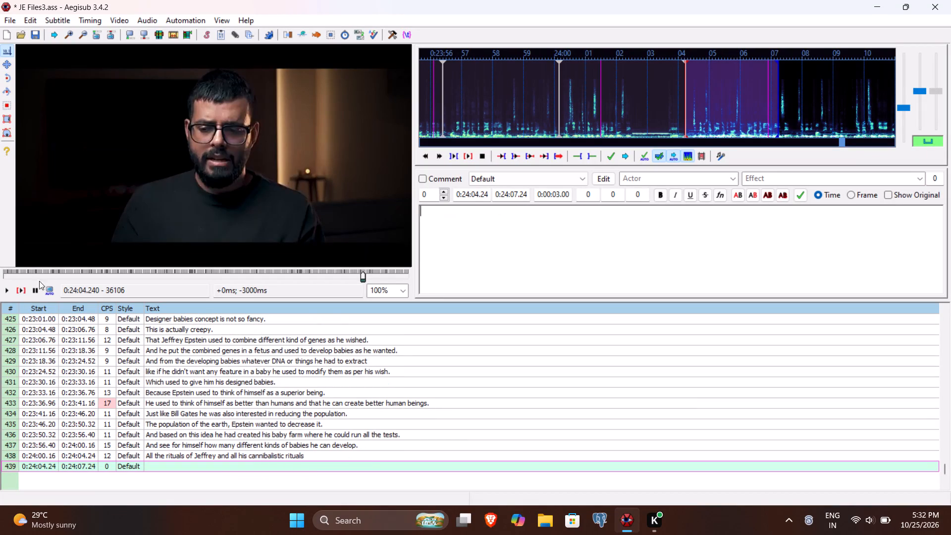
Play line 439 through the end of its phrase and set its end time to 0:24:06.12.
left_click(25, 289)
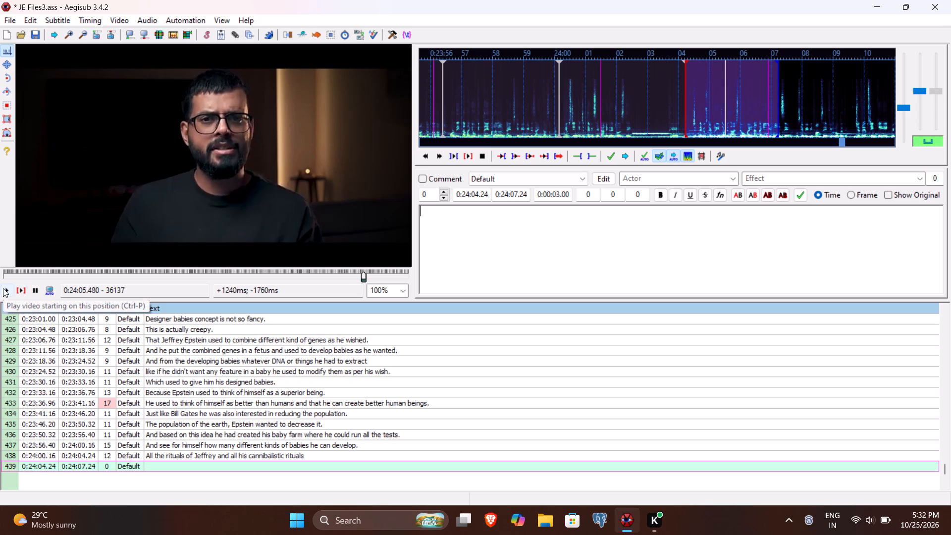
left_click(3, 288)
double_click(3, 288)
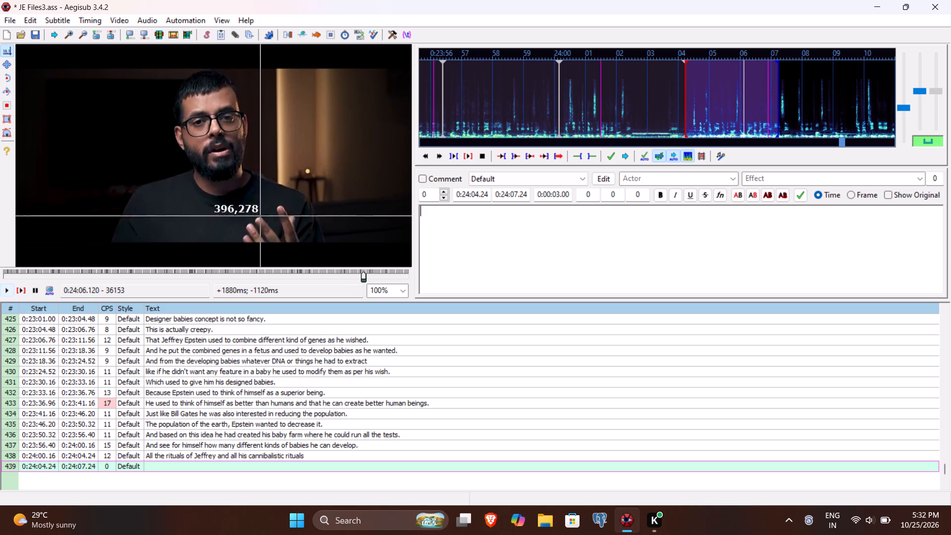
left_click(514, 197)
type("612")
Enter "all his dreams and desires" as line 439's text and commit it.
left_click(500, 231)
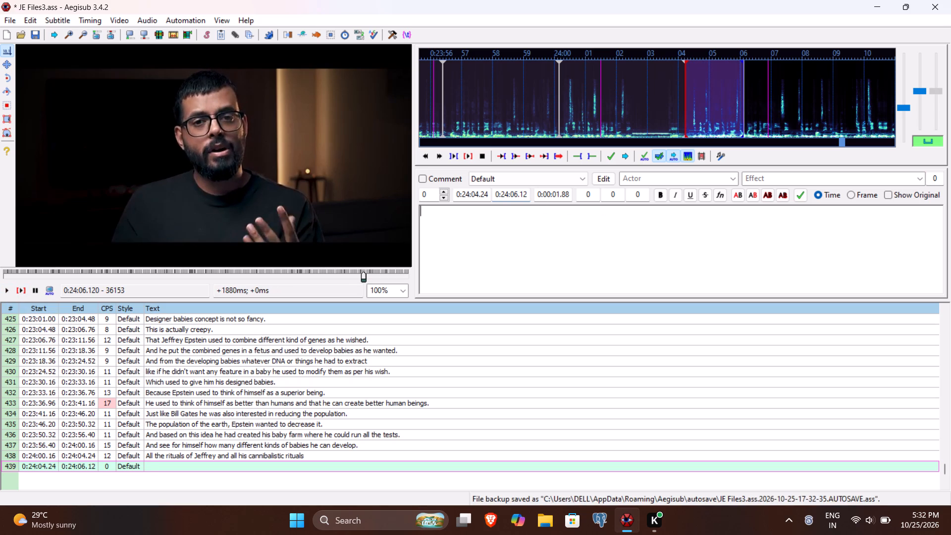
type("all his dreams and desires")
key("Return")
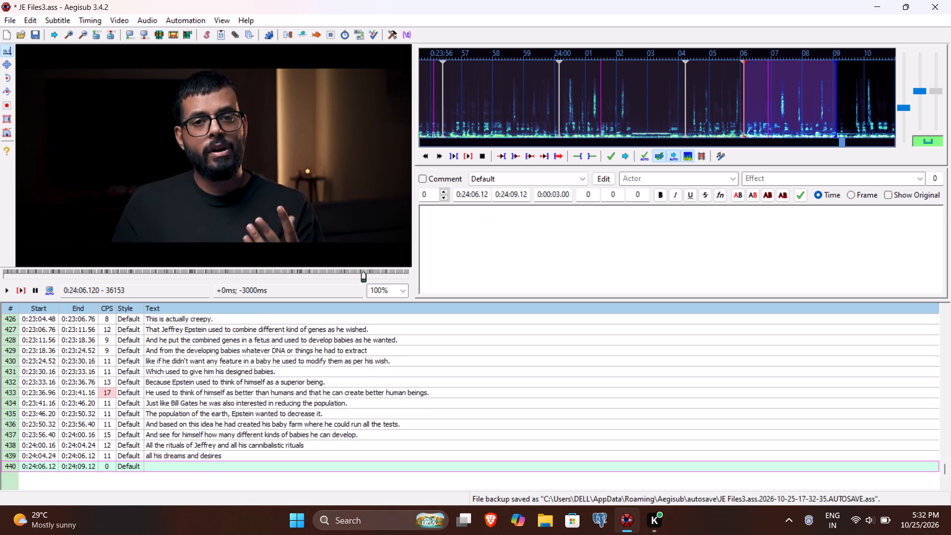
Play line 440 through the end of its sentence and set its end time to 0:24:09.72.
left_click(22, 292)
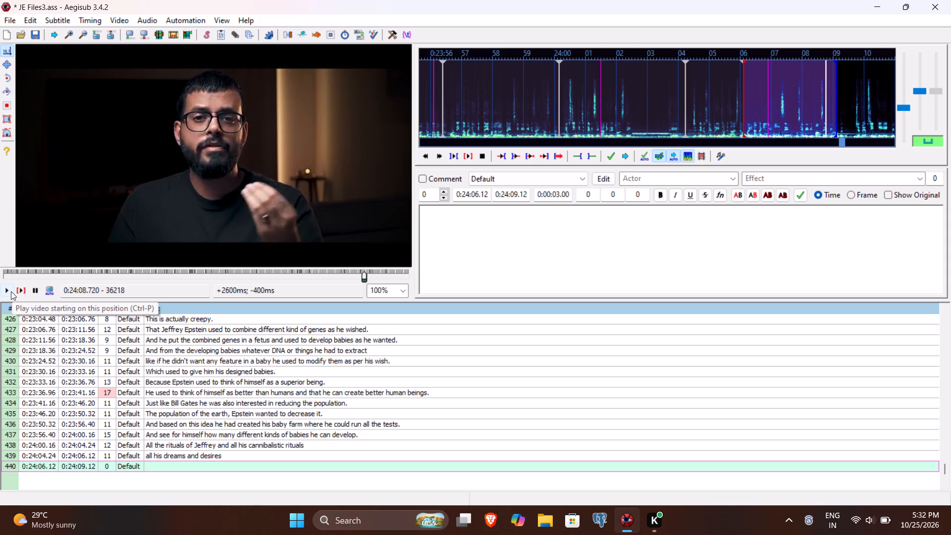
left_click(11, 291)
left_click(11, 291)
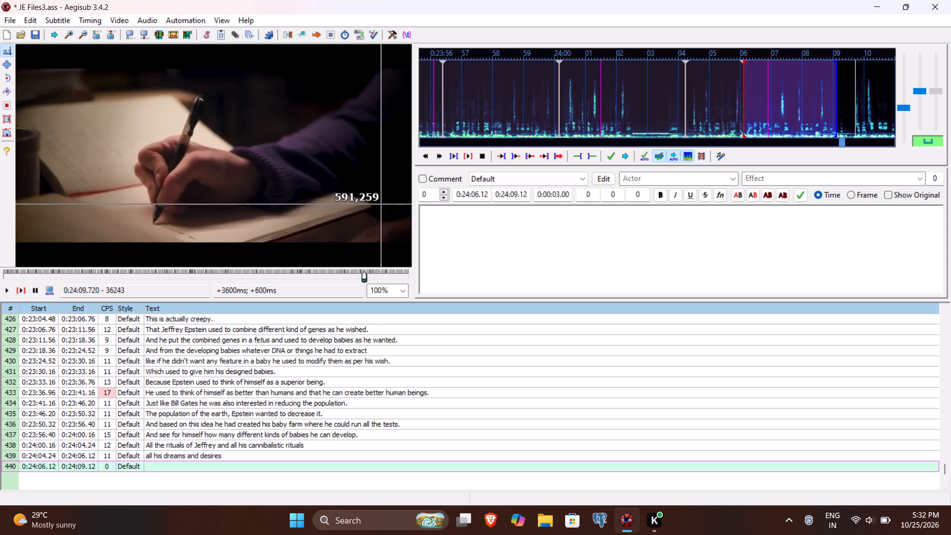
left_click(517, 195)
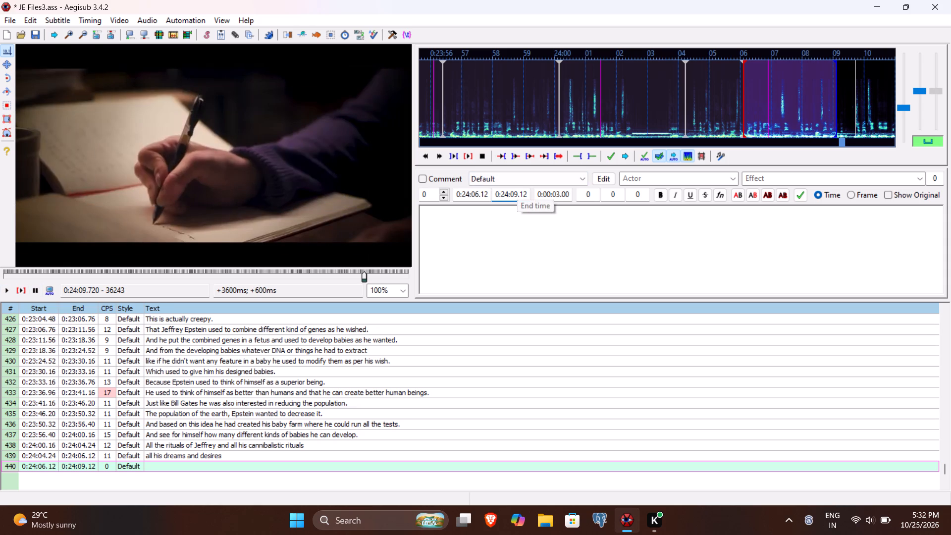
type("72")
key("t")
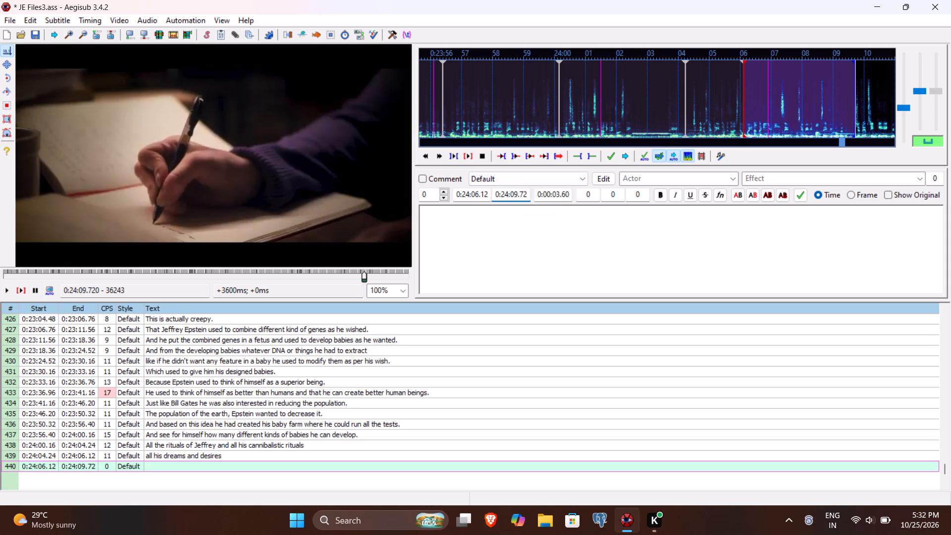
Enter "they were somehow fueled by this baby farm of his." as line 440's text and commit it.
left_click(500, 236)
key("t")
type("hey were somehow fueled by this baby farm")
key("space")
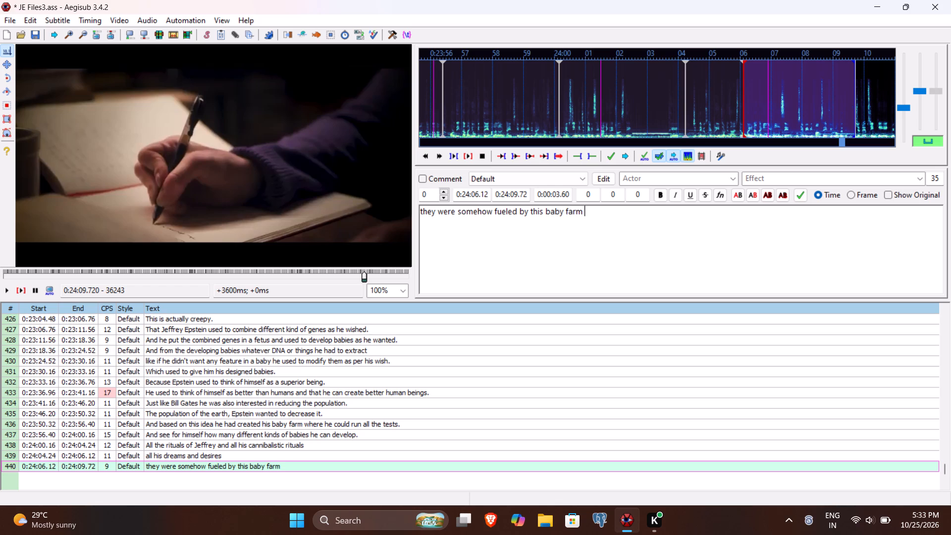
type("of his.")
key("Return")
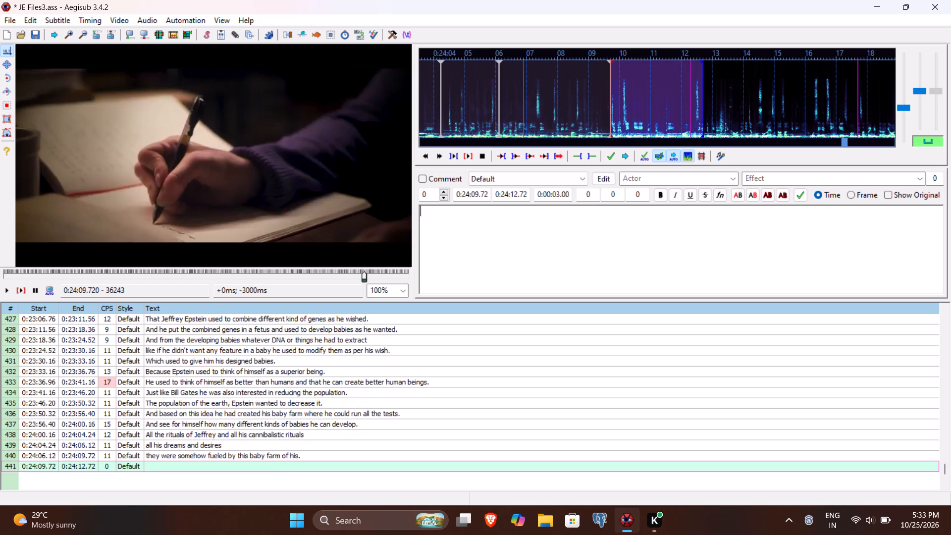
Play line 441 through the end of its phrase and set its end time to 0:24:14.16.
left_click(25, 290)
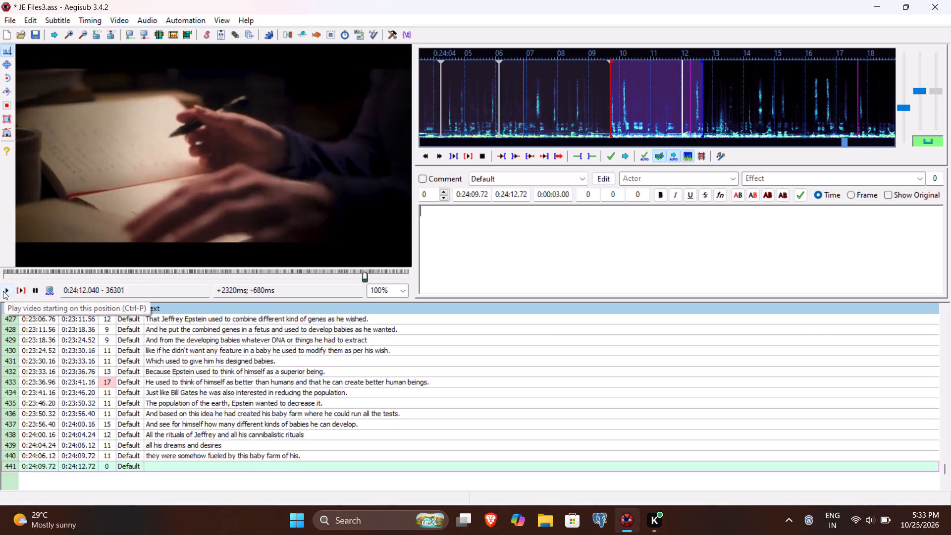
left_click(3, 291)
left_click(3, 291)
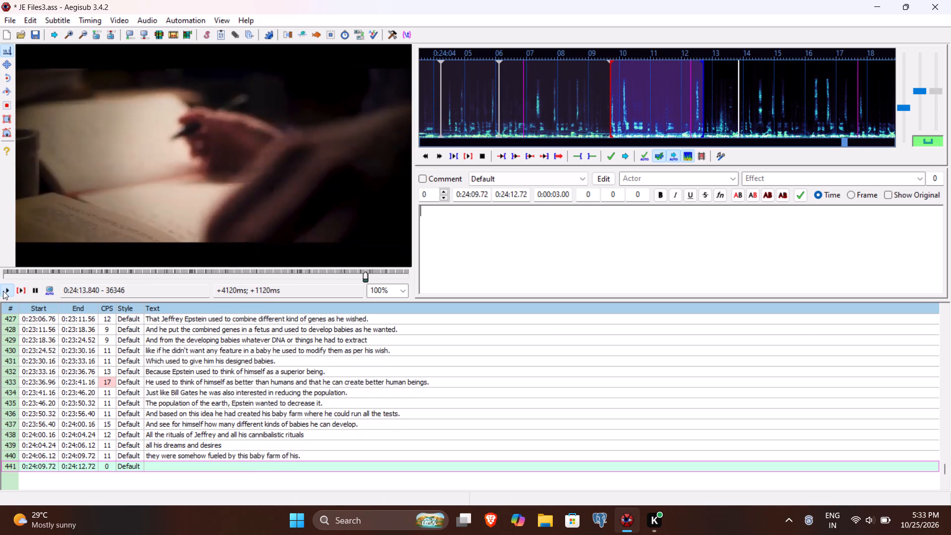
double_click(3, 291)
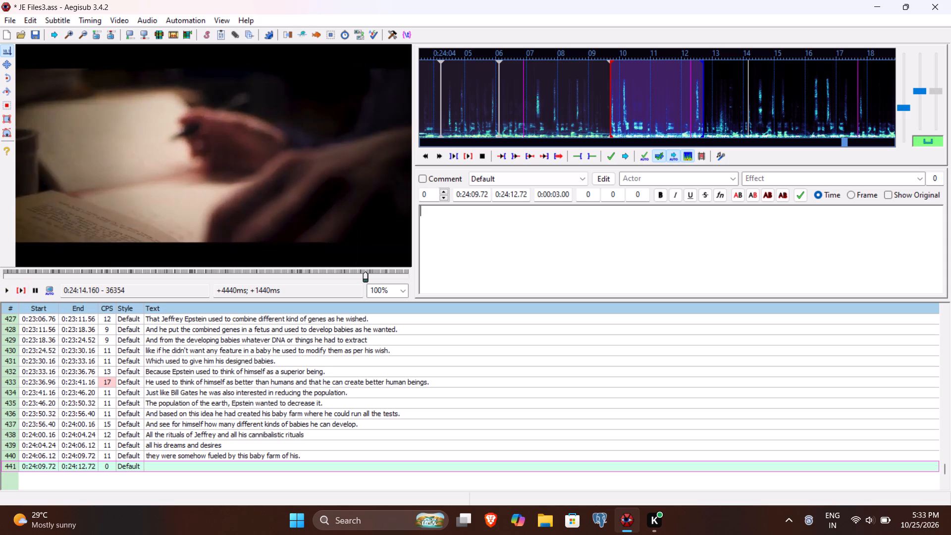
left_click(513, 195)
type("416")
Enter "There was a victim of Epstein on whose diary it was written that" as line 441's text and commit it.
left_click(506, 231)
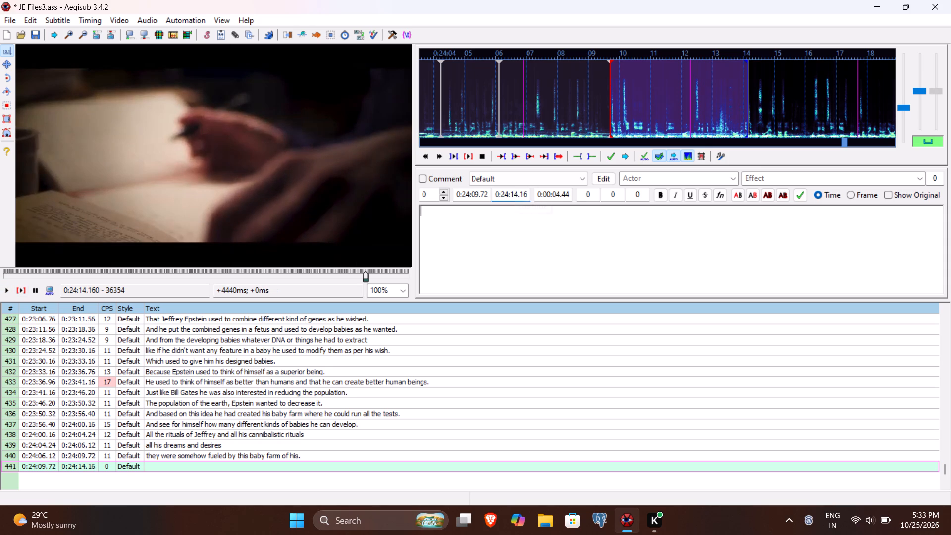
type("There was a victim of")
key("space")
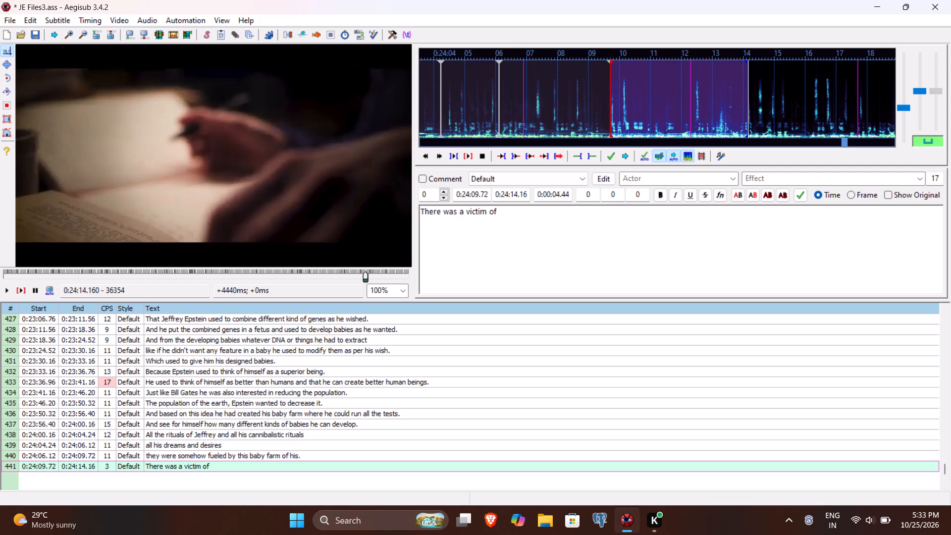
type("Epstein on wo")
key("BackSpace")
type("hose")
key("space")
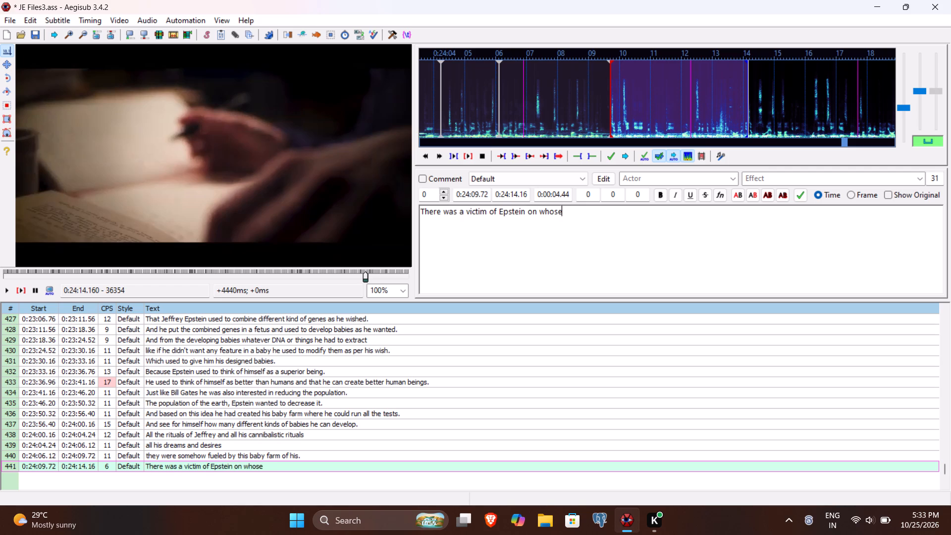
type("dire")
key("BackSpace")
key("BackSpace")
type("ar")
type("y it was r")
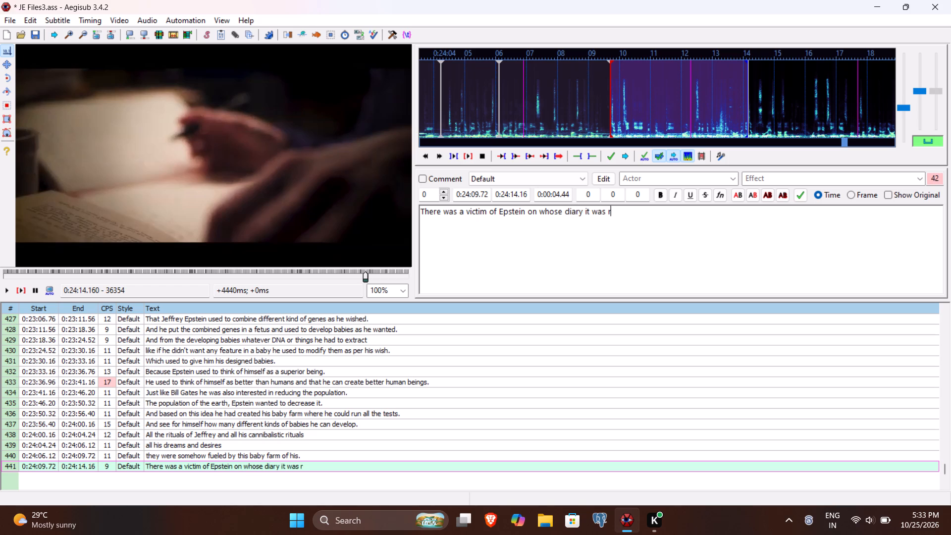
key("BackSpace")
type("written that")
key("Return")
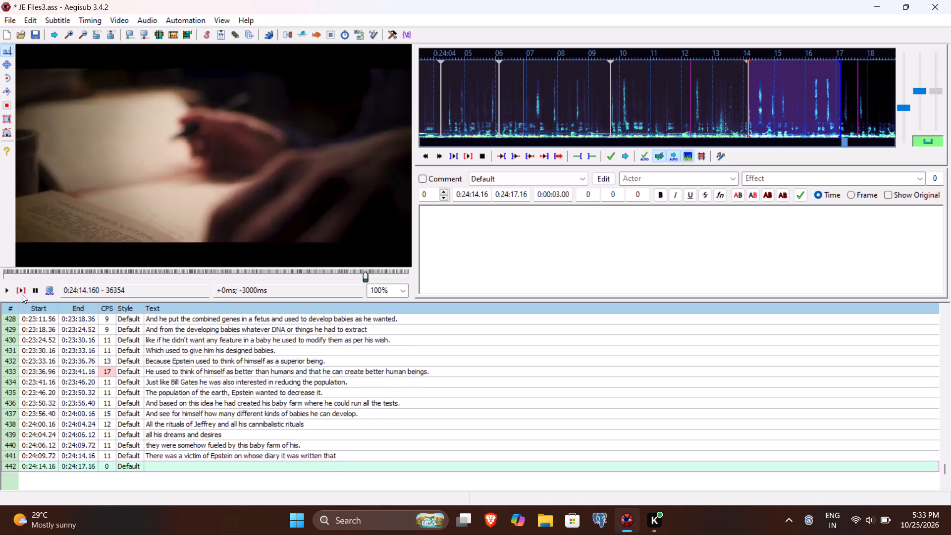
Play line 442 through the end of its phrase and set its end time to 0:24:19.04.
left_click(23, 290)
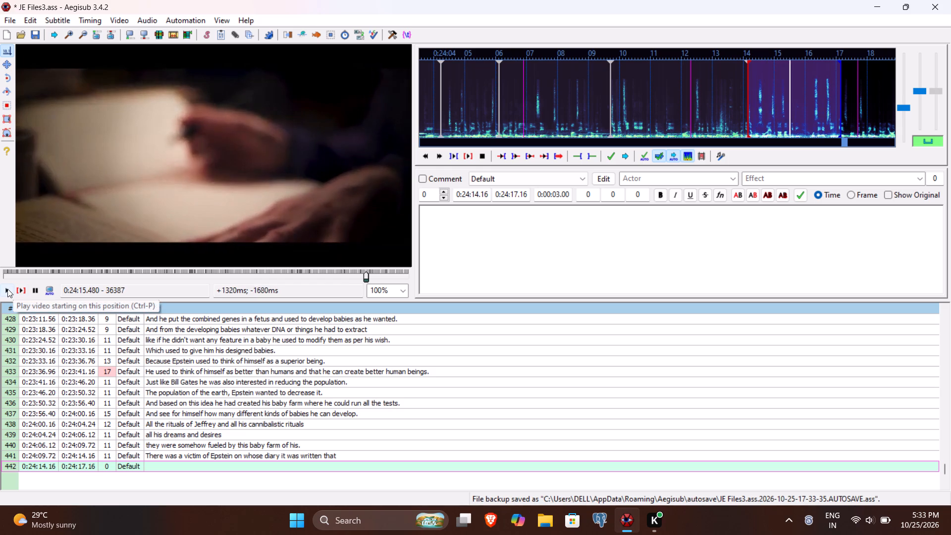
left_click(7, 289)
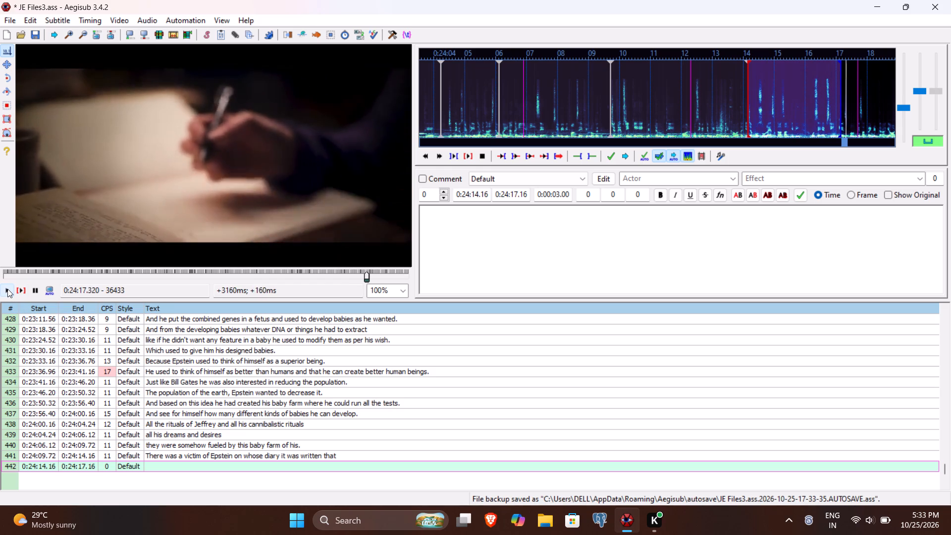
left_click(7, 289)
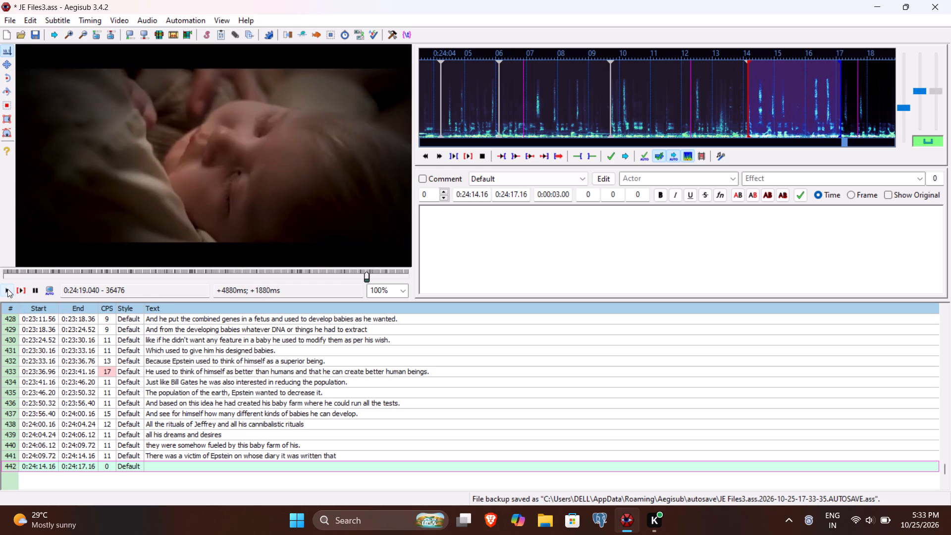
left_click(514, 196)
key("9")
type("04")
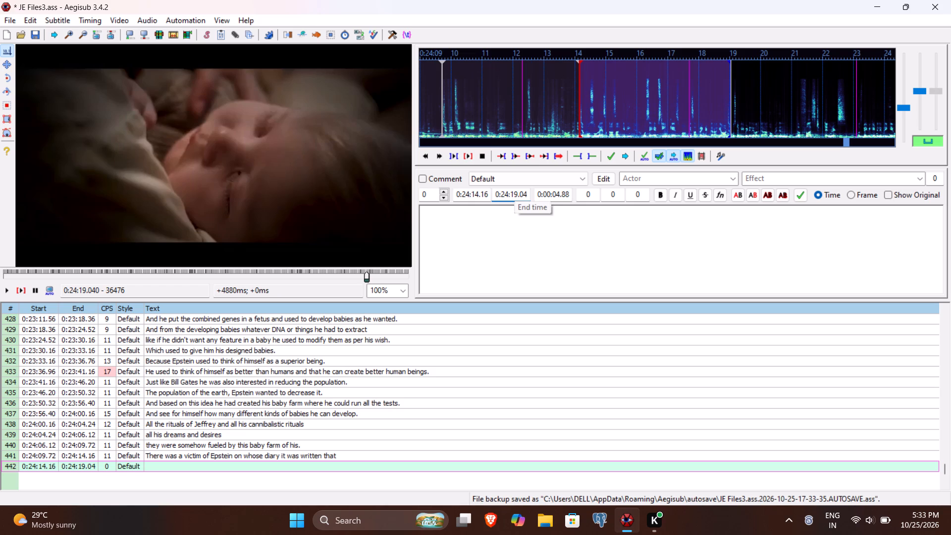
Enter "when she was around 16-17 years she was made pregnant by Epstein's sperm" as line 442's text and commit it.
left_click(506, 240)
type("when she a")
key("BackSpace")
type("was around 16-17 years she was")
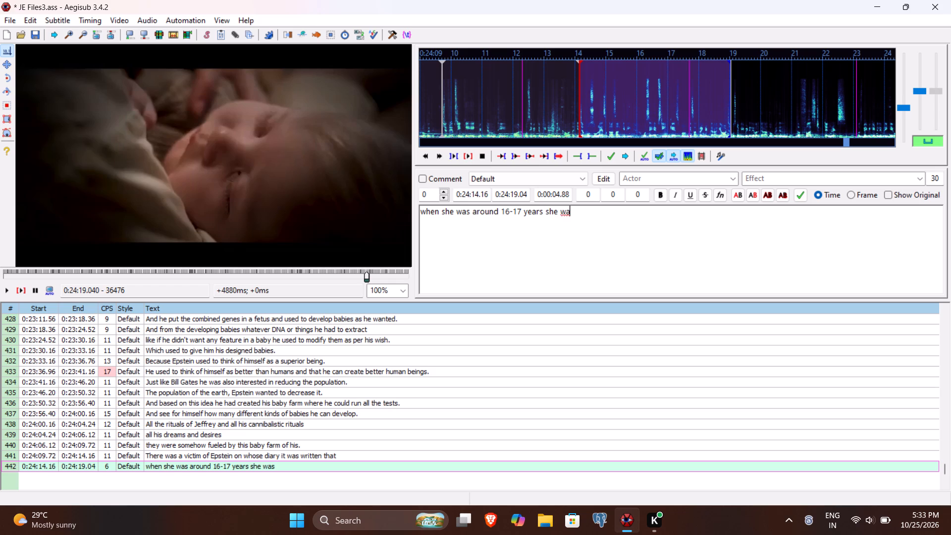
key("space")
type("made")
key("space")
type("pr")
type("egnant by Epstein's sperm")
key("Return")
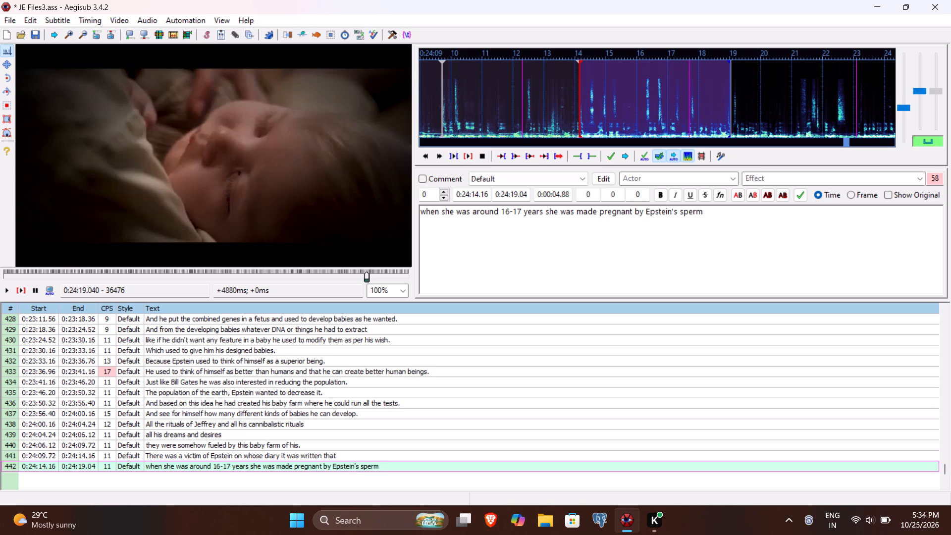
Play line 443 through the end of its phrase and set its end time to 0:24:22.84.
left_click(27, 286)
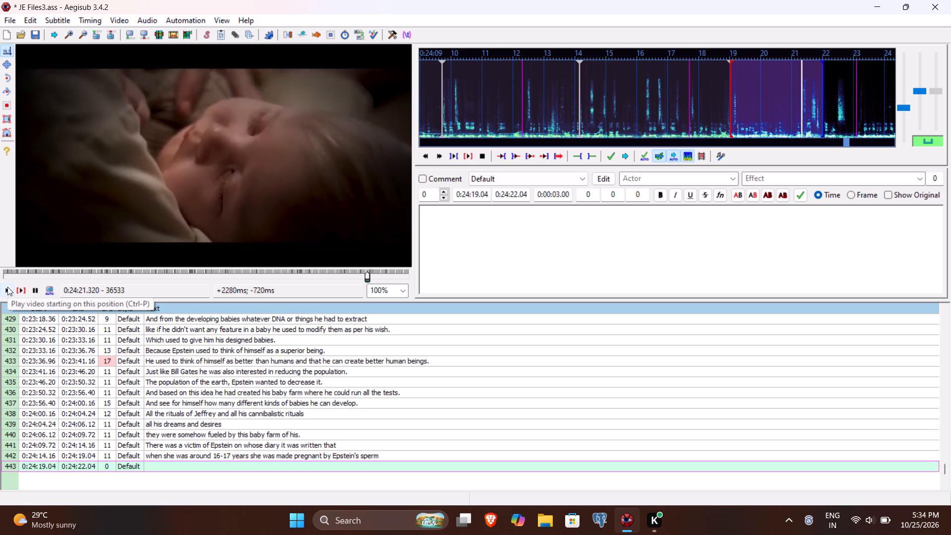
left_click(7, 287)
left_click(7, 287)
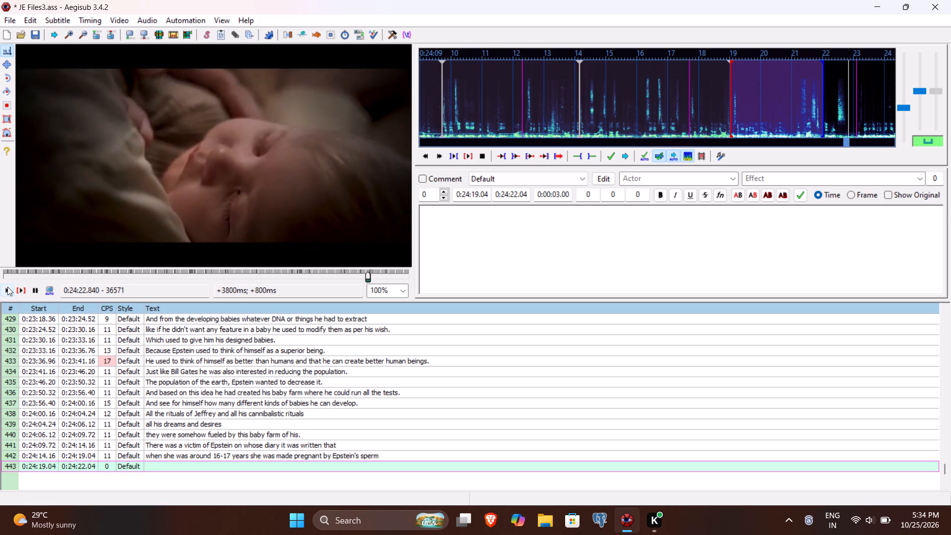
left_click(521, 195)
type("83")
key("BackSpace")
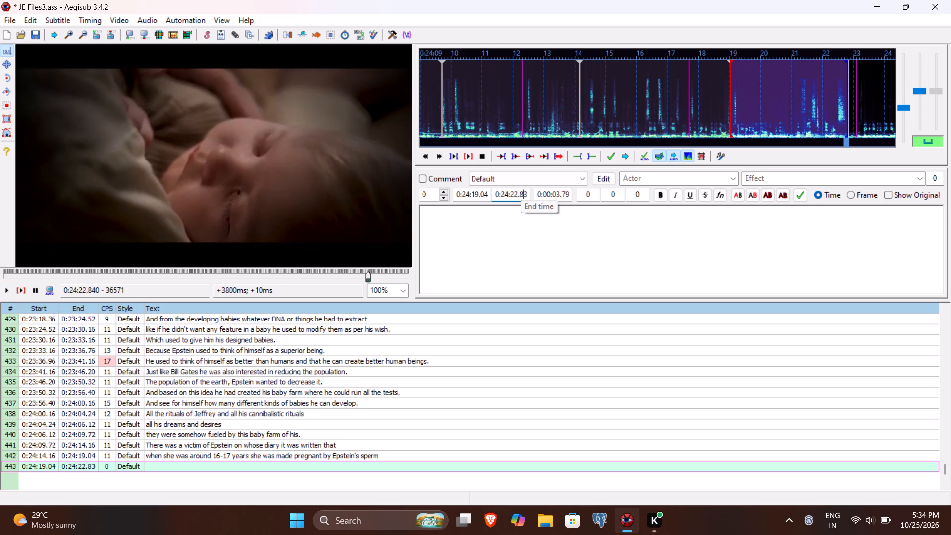
key("4")
Enter "and within 10 minutes of delivering the baby" as line 443's text and commit it.
left_click(493, 249)
type("and withint")
key("space")
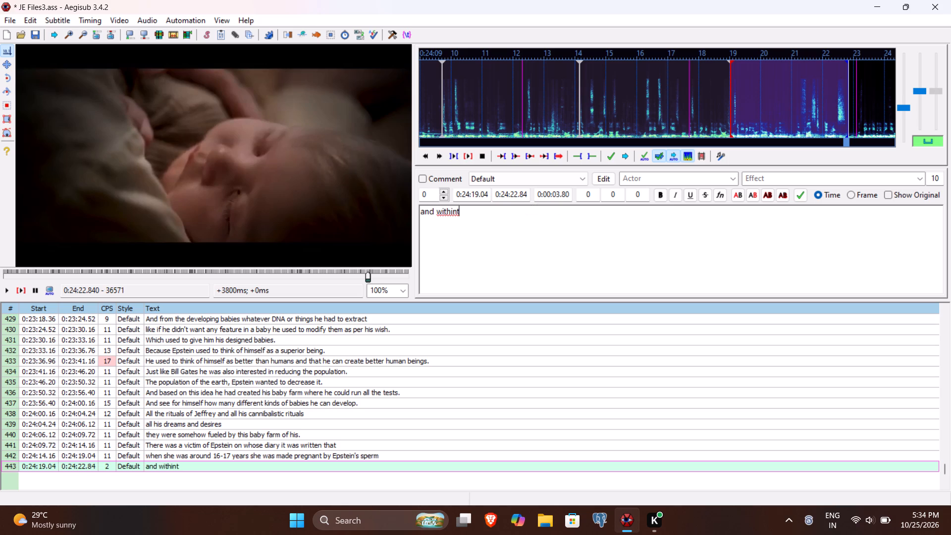
key("BackSpace")
key("BackSpace")
key("space")
type("10 minutes of e")
key("BackSpace")
type("deli")
type("vering tha")
key("space")
key("BackSpace")
key("BackSpace")
type("e baby")
key("Return")
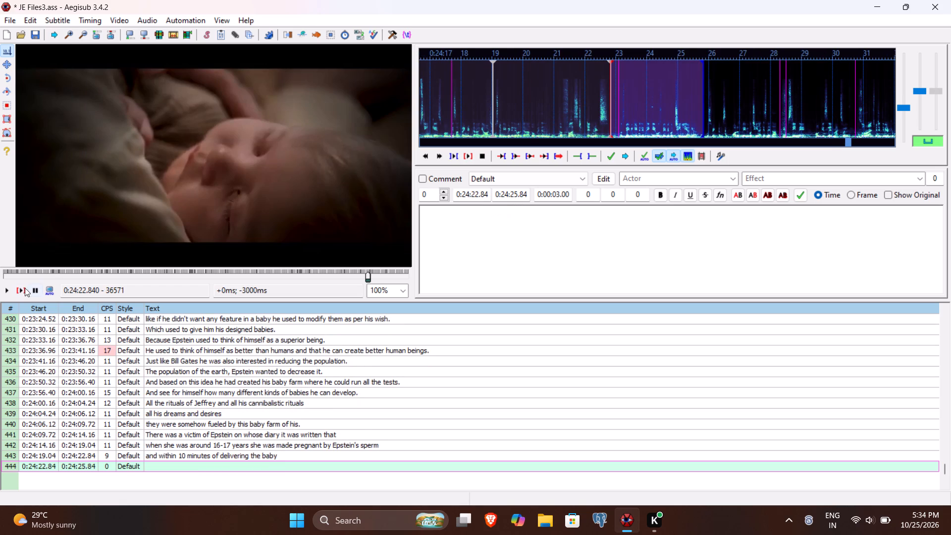
Play line 444, enter "the baby was snatched from her." as its text and commit it with its default timing.
left_click(20, 292)
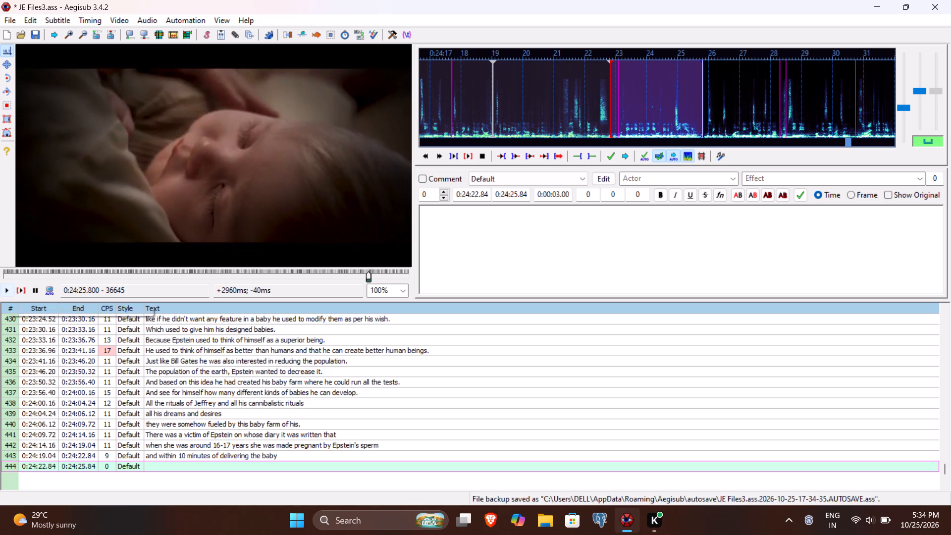
type("the baby was snac")
key("BackSpace")
type("tched from her")
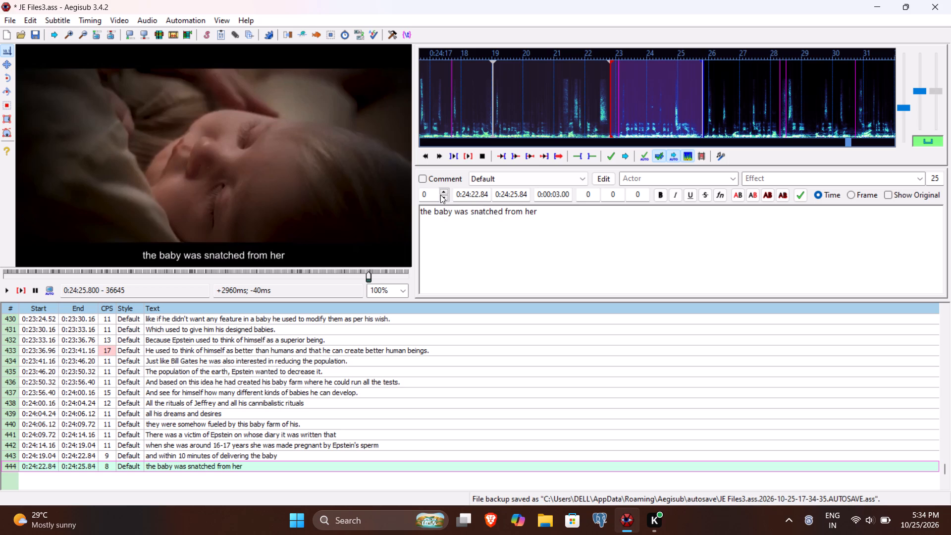
key("period")
key("Return")
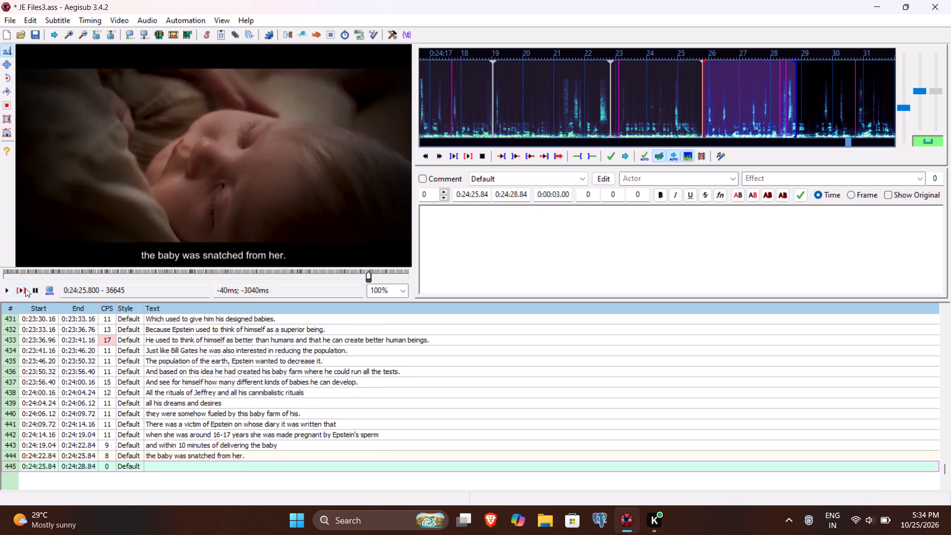
Play line 445 through the end of its sentence and set its end time to 0:24:30.64.
left_click(25, 288)
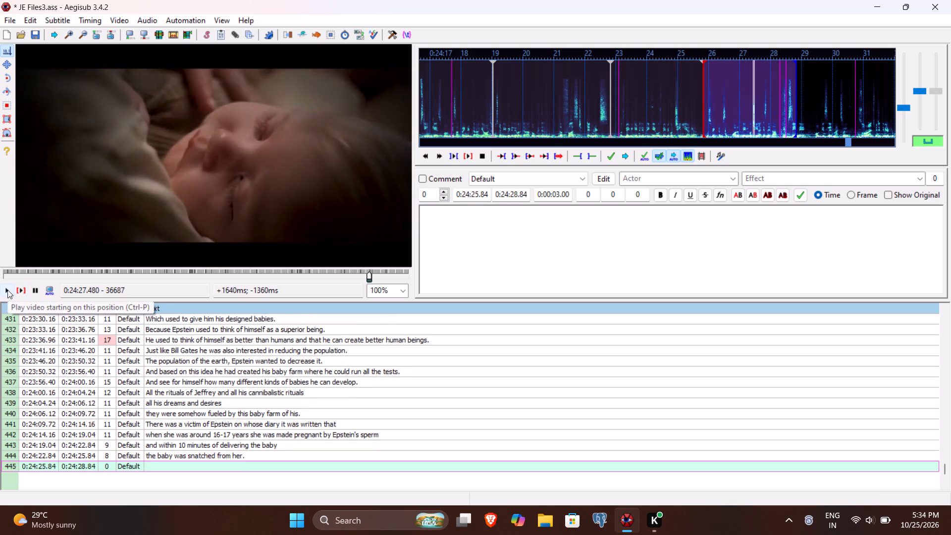
left_click(7, 290)
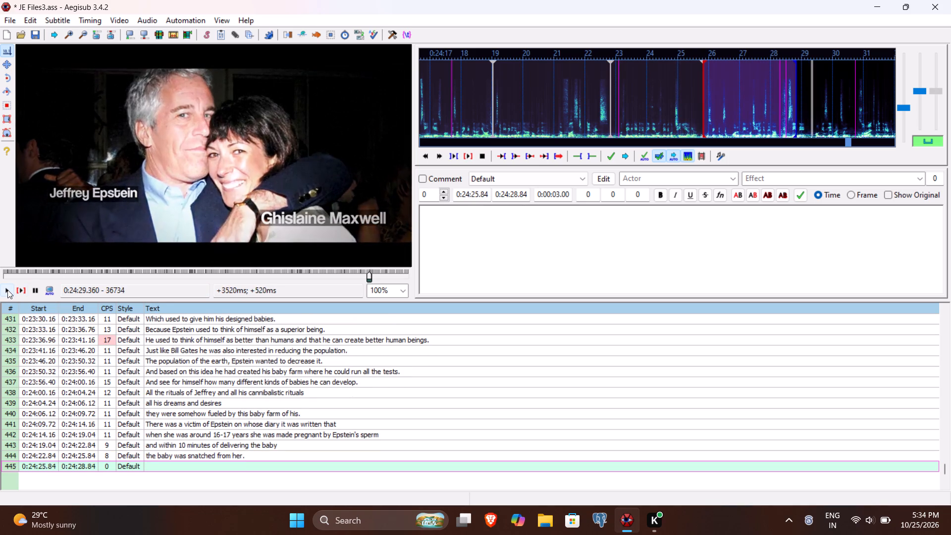
left_click(7, 290)
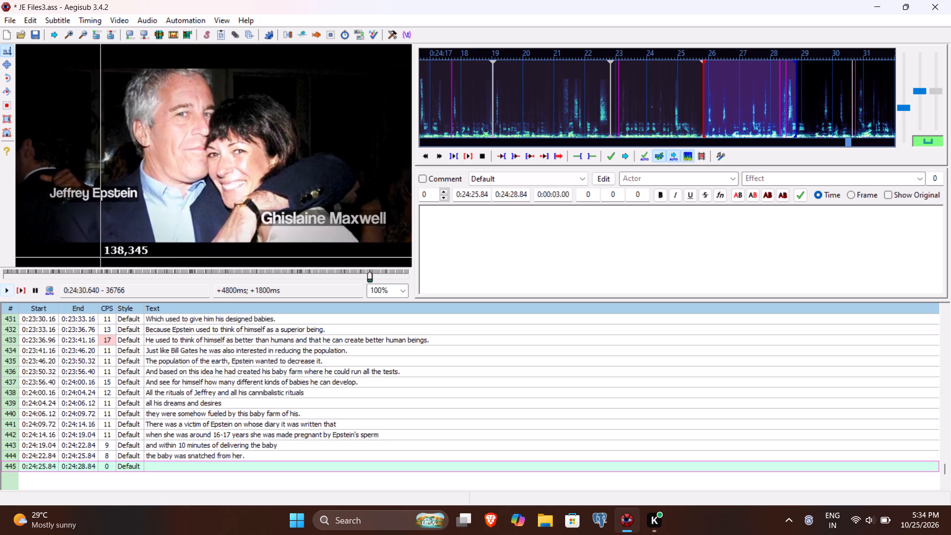
left_click(512, 195)
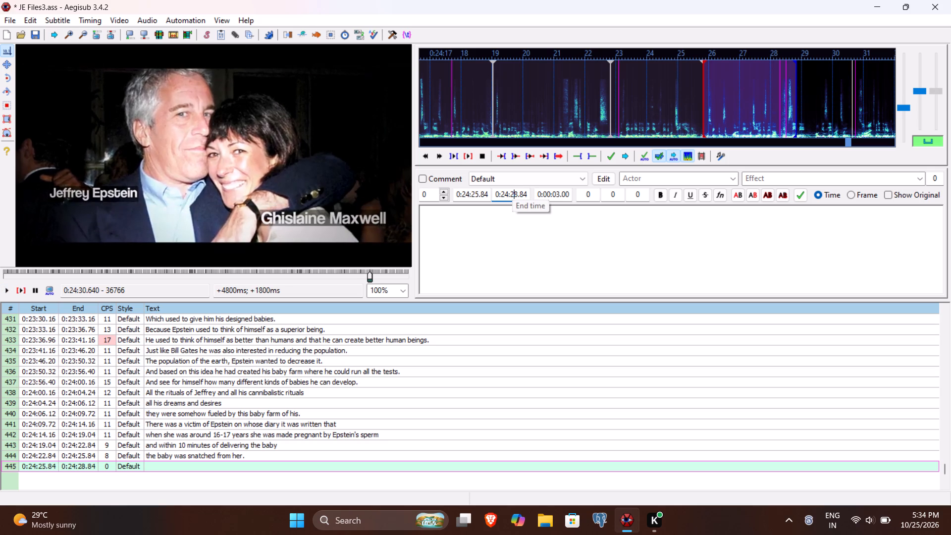
key("BackSpace")
type("30")
type("63")
key("BackSpace")
key("4")
Enter "From the victim and the baby was snatched by Jeffrey Epstein and Ghislaine Maxwell." as line 445's text and commit it.
left_click(497, 251)
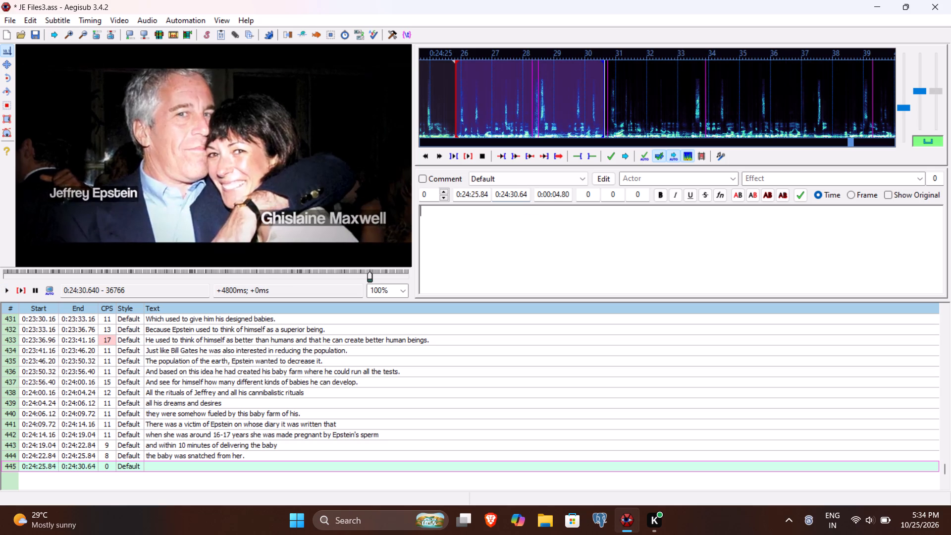
type("From the victim and it")
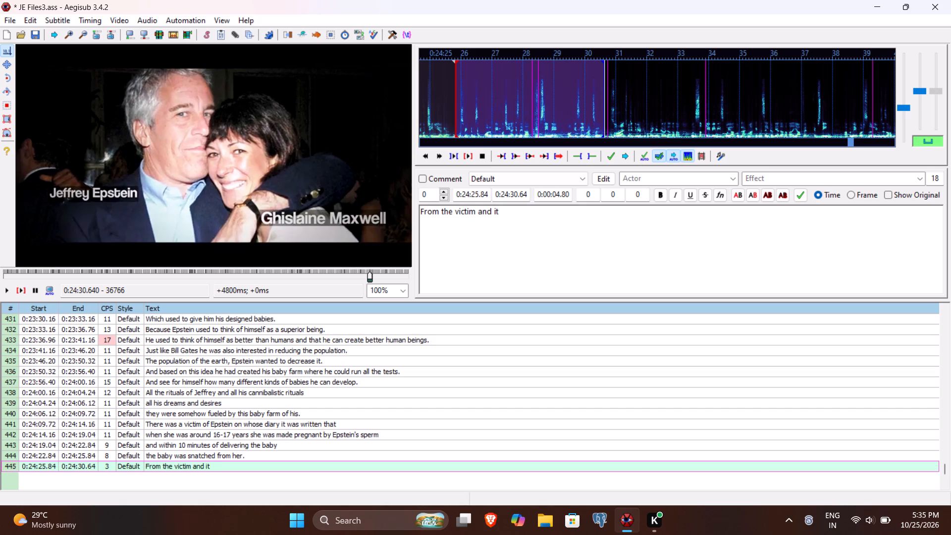
key("space")
type("w")
key("BackSpace")
key("BackSpace")
key("BackSpace")
key("BackSpace")
type("the baby was snac")
key("BackSpace")
type("tched by")
key("space")
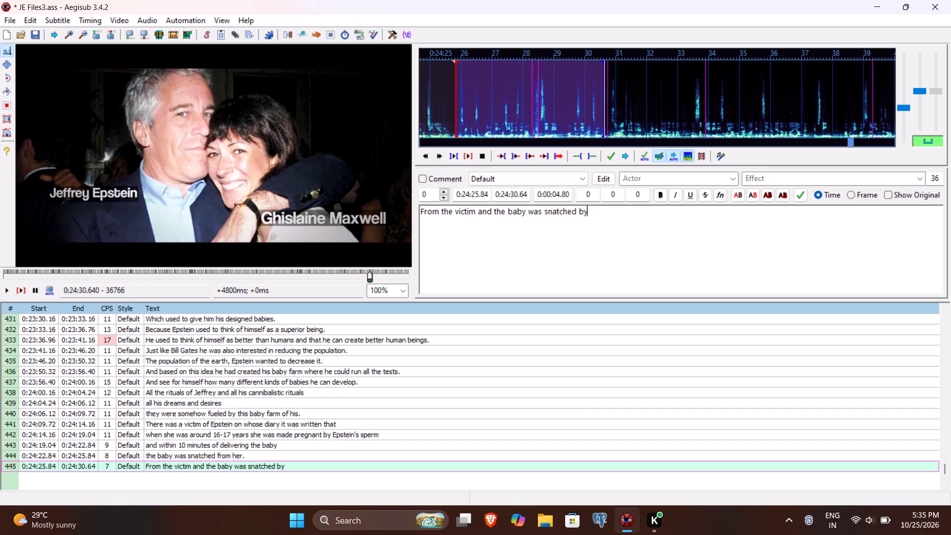
type("Jeffrey")
key("space")
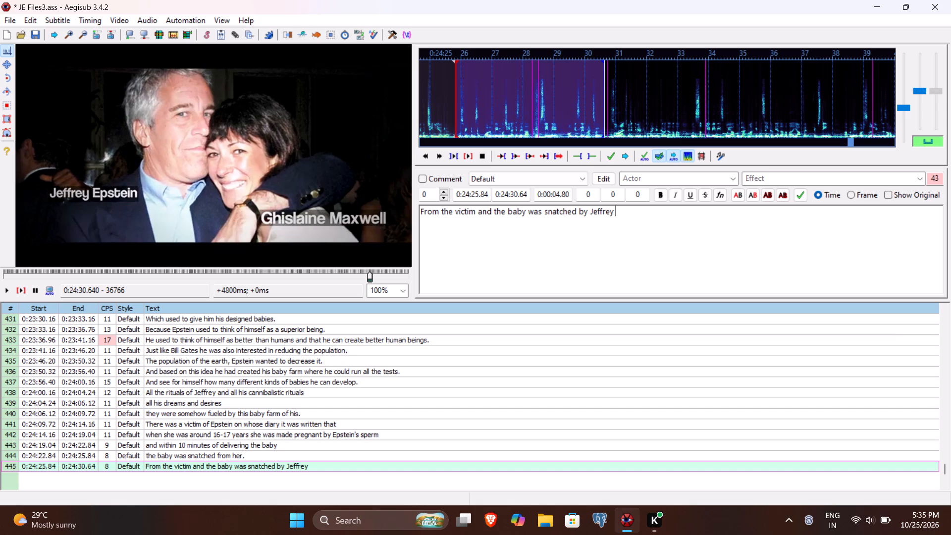
key("ctrl+shift+Left")
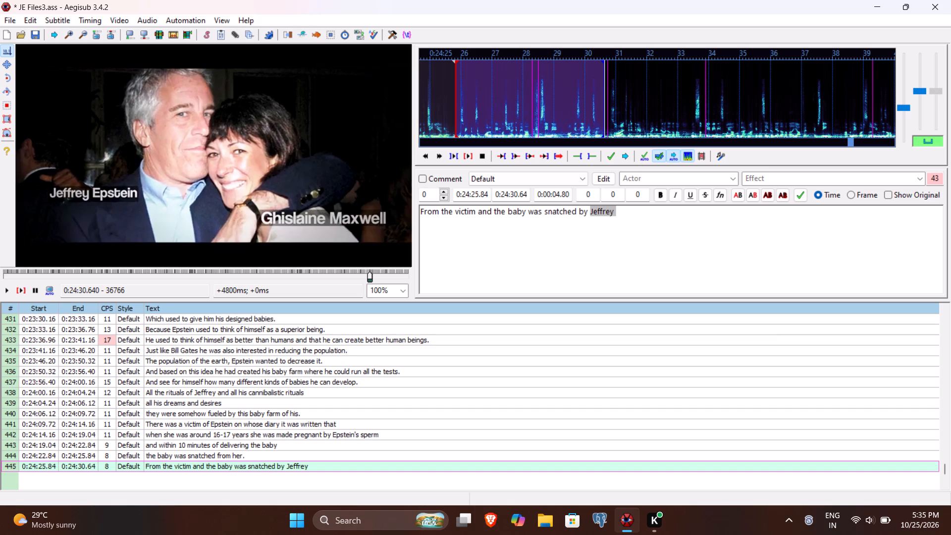
key("Right")
type("Epstein and")
key("space")
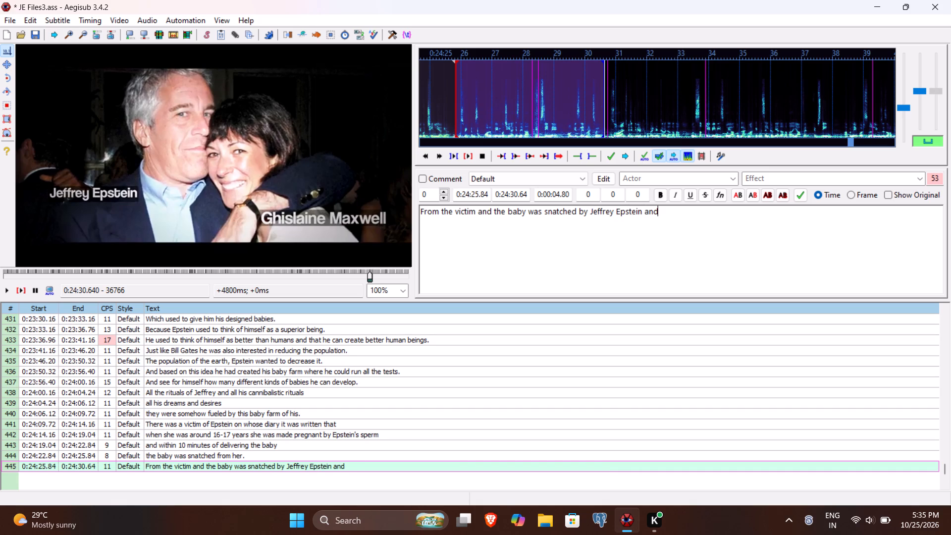
type("Ghislaine Maxwell.")
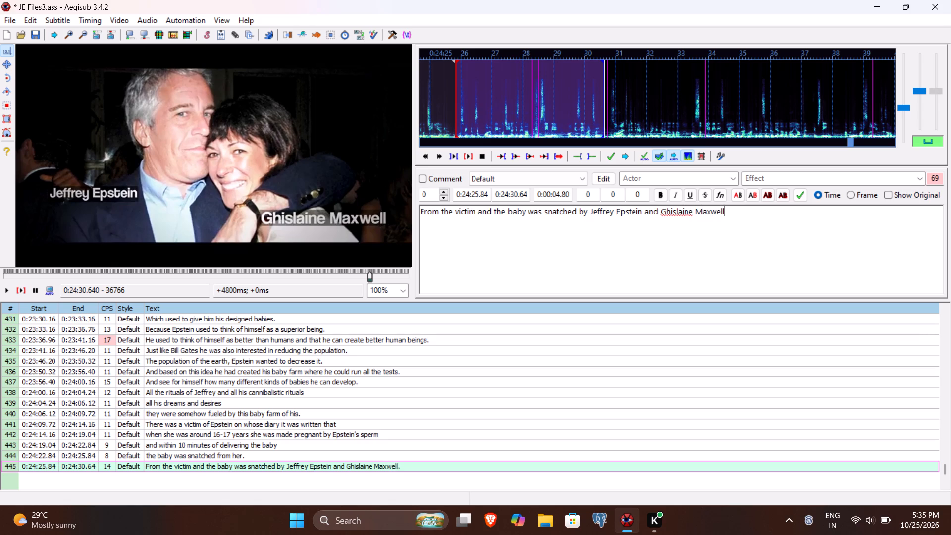
key("Return")
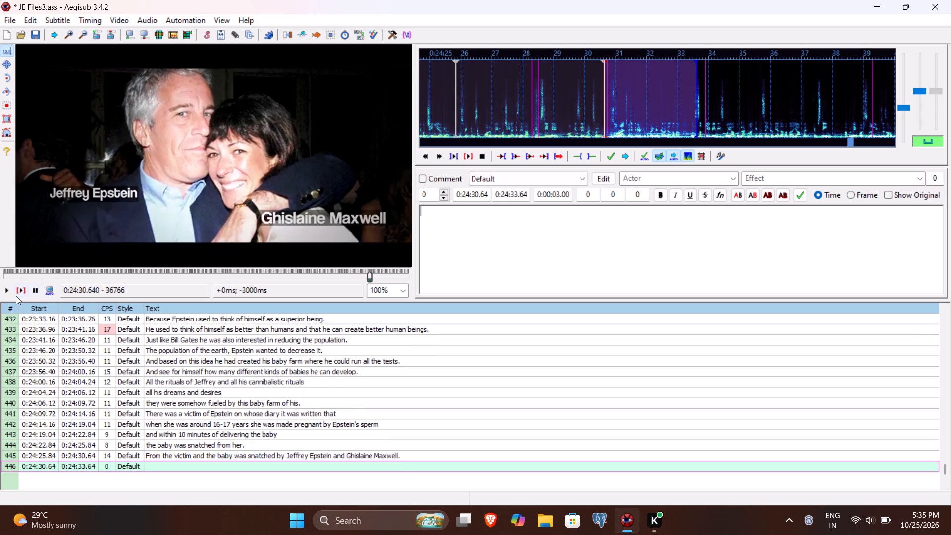
Play line 446 through the end of its phrase and set its end time to 0:24:33.48.
left_click(16, 296)
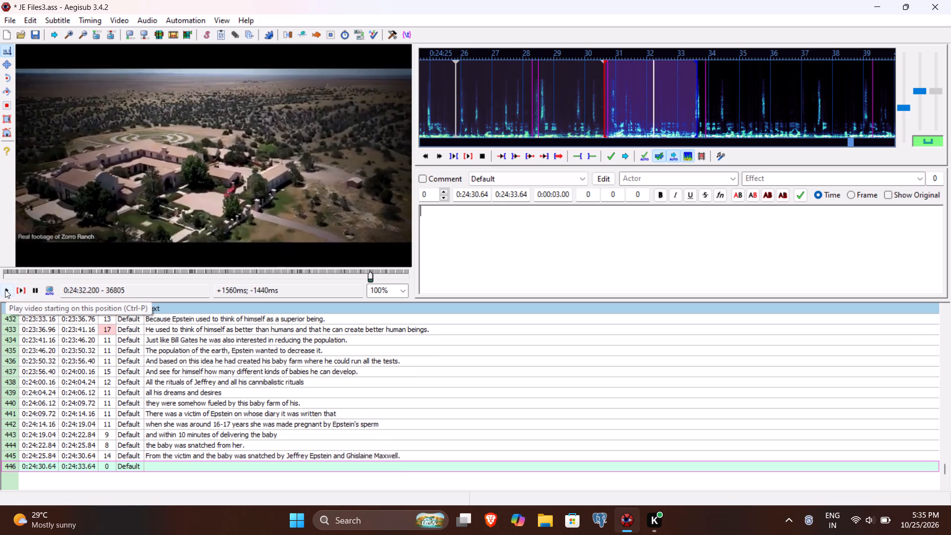
left_click(5, 289)
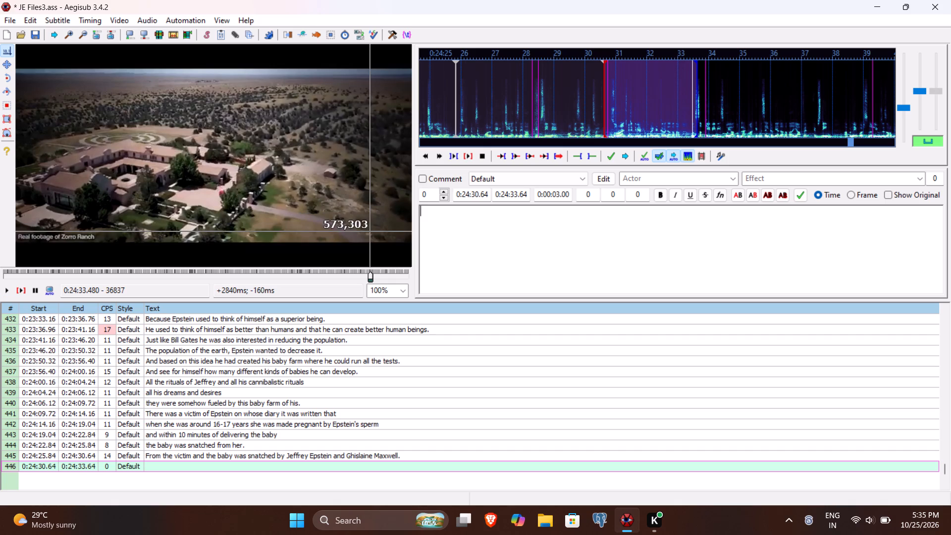
left_click(520, 193)
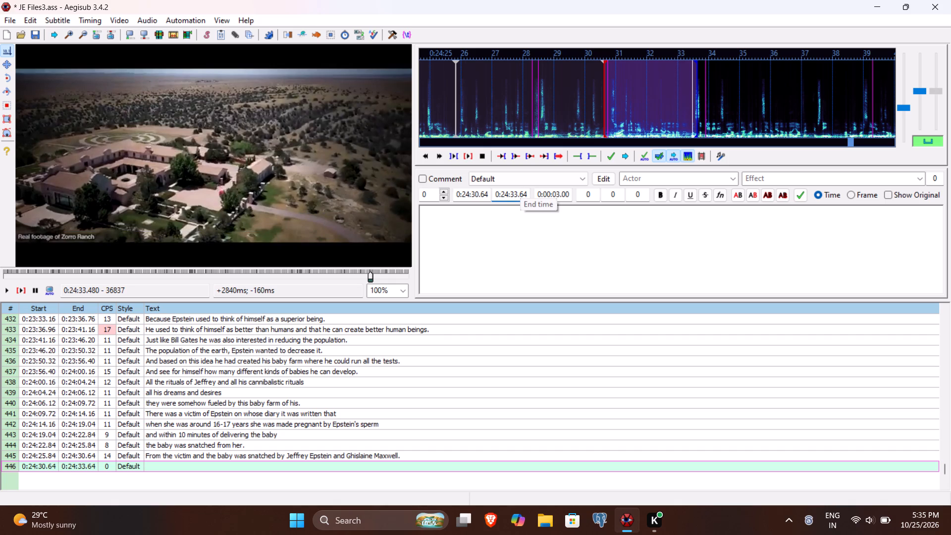
key("4")
key("8")
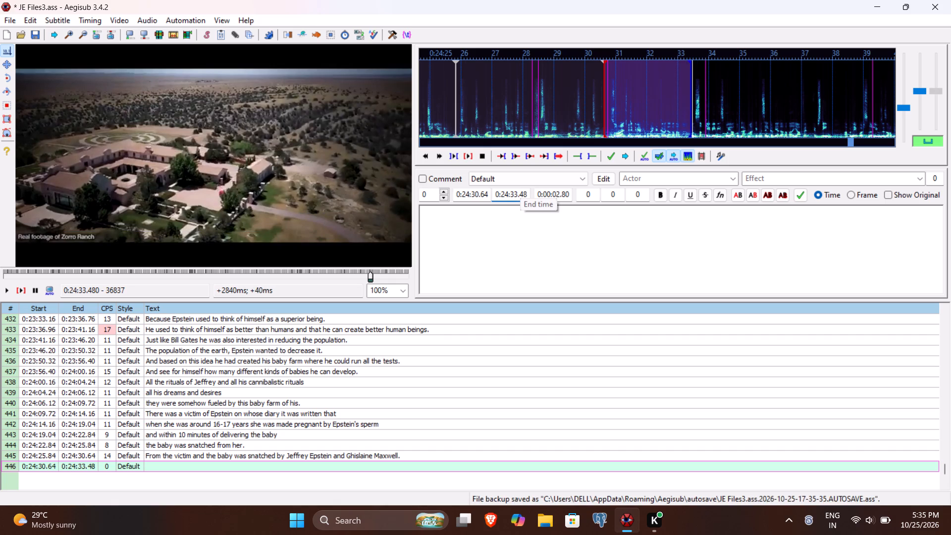
Enter "All the girls who were made pregnant at Zorro ranch," as line 446's text and commit it.
left_click(505, 248)
type("All the girls who were made pregnant")
key("space")
type("at")
key("space")
type("Zorro ranch.")
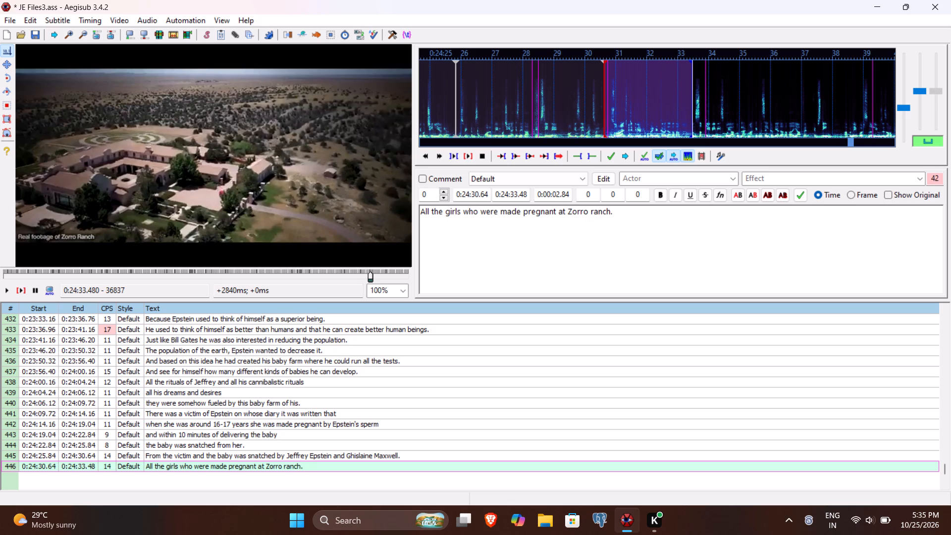
key("BackSpace")
key("comma")
key("Return")
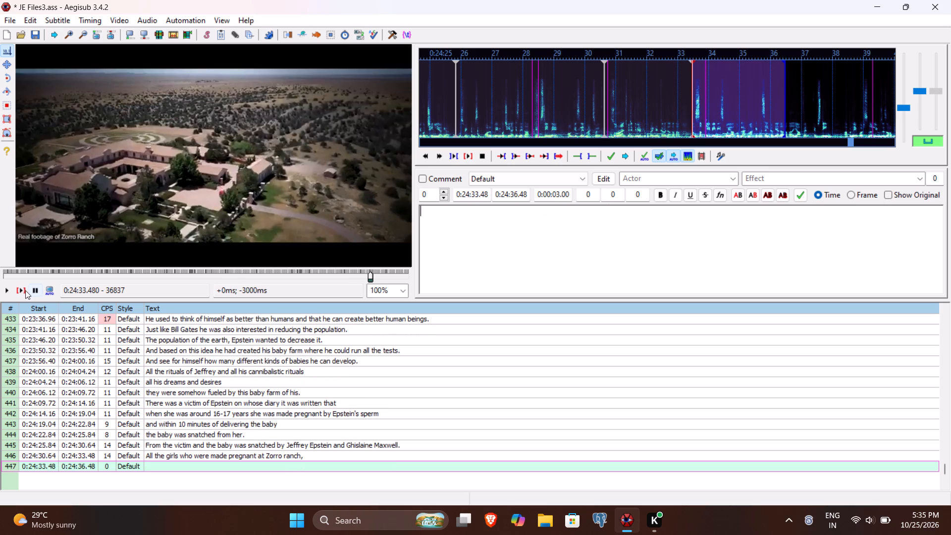
Play line 447 through the end of its phrase and set its end time to 0:24:36.76.
left_click(25, 290)
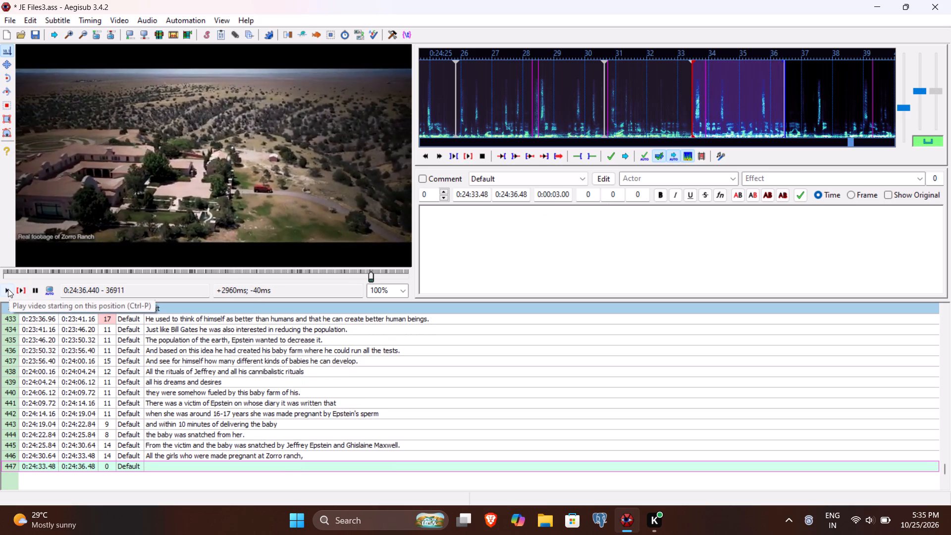
double_click(8, 289)
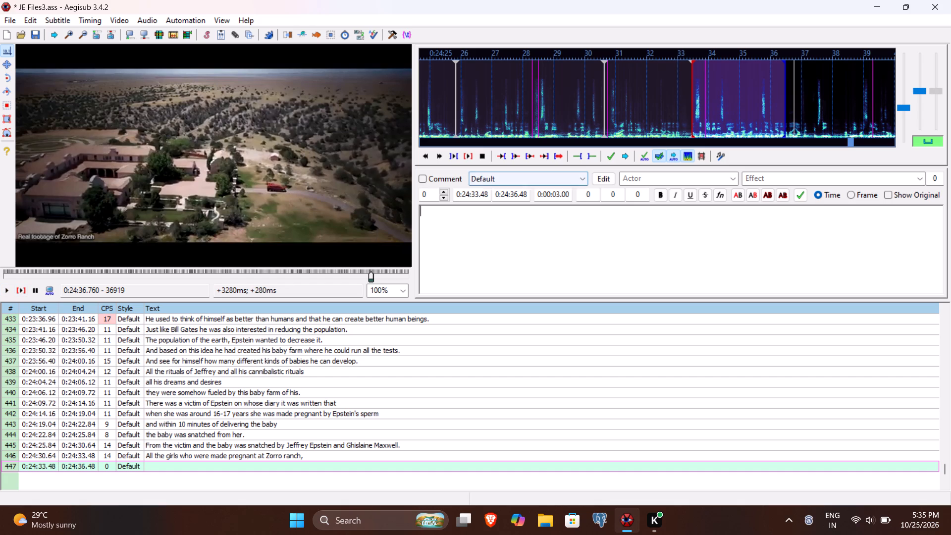
left_click(521, 195)
key("BackSpace")
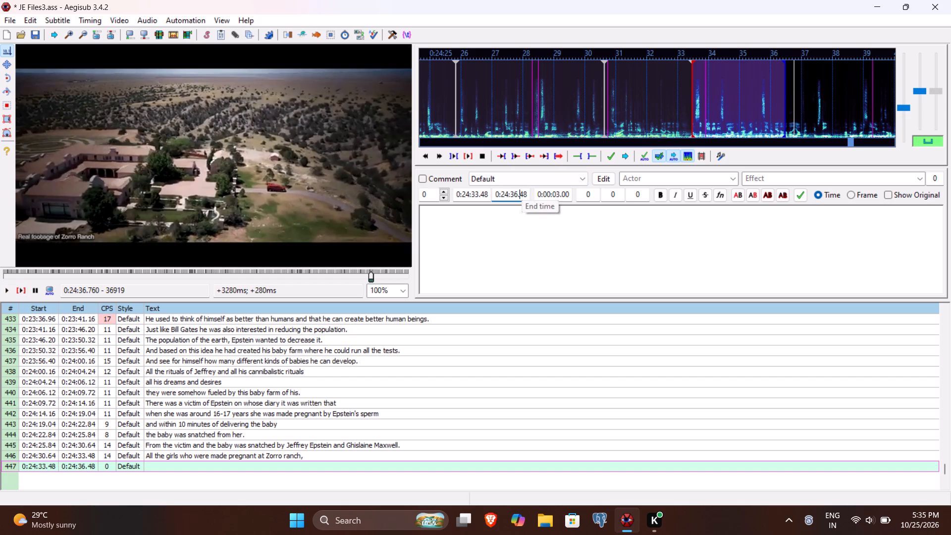
type("76")
Enter "all the babies were either sold in the black market" as line 447's text and commit it.
left_click(515, 234)
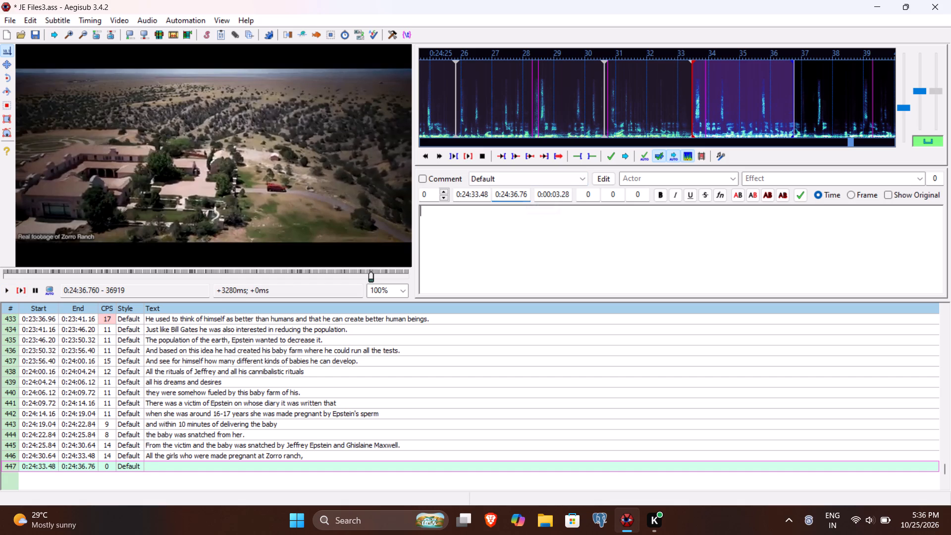
type("all the bba")
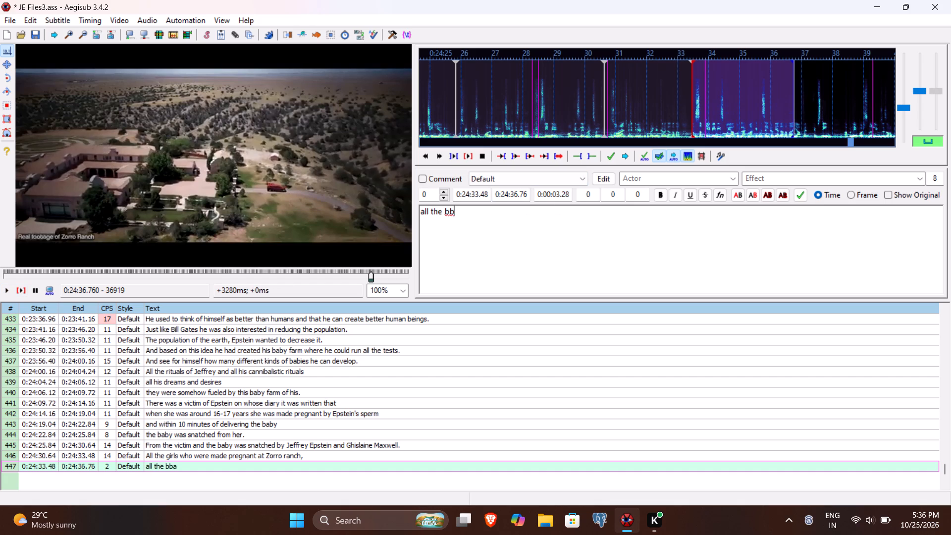
key("BackSpace")
key("BackSpace")
type("abies were either sold in the black market")
key("Return")
Play line 448 through the end of its sentence and set its end time to 0:24:41.92.
left_click(20, 290)
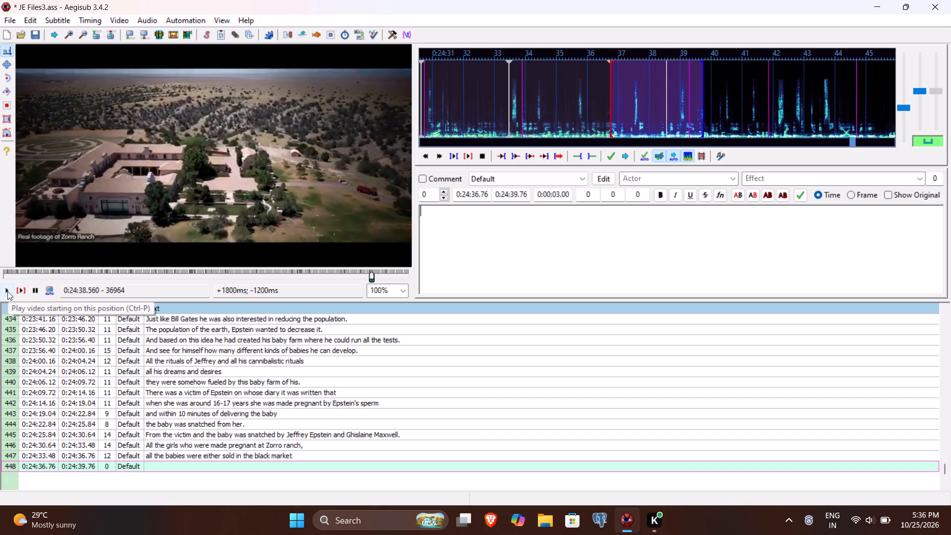
left_click(7, 291)
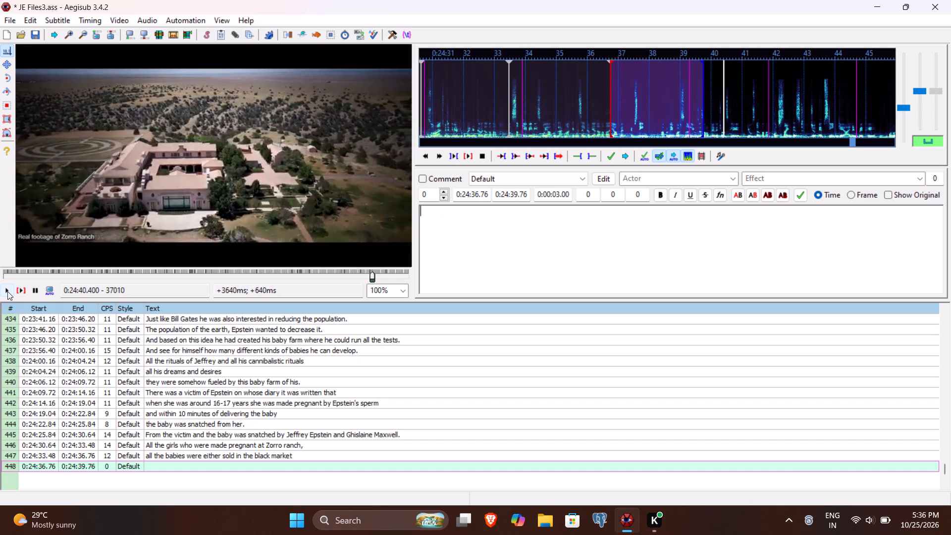
left_click(7, 291)
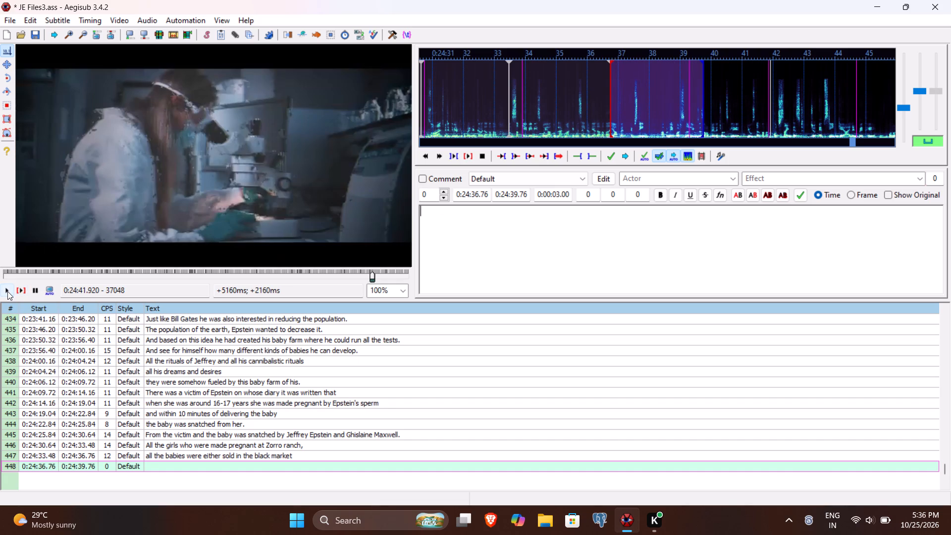
left_click(512, 196)
type("41")
type("92")
Enter "or Jeffrey used them for his rituals or personal reasons." as line 448's text and commit it.
left_click(492, 249)
type("or Jeffrey used thme")
key("space")
key("BackSpace")
key("BackSpace")
key("BackSpace")
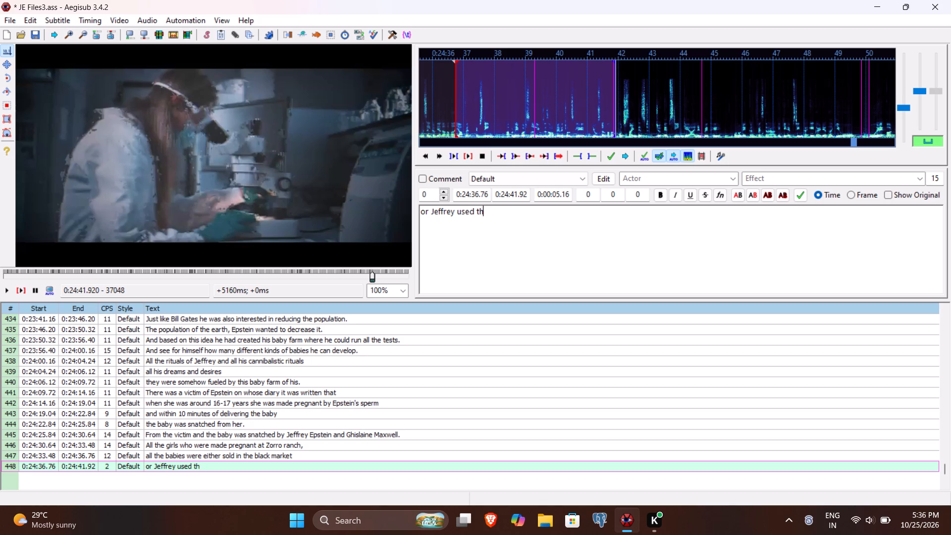
key("e")
type("m")
key("space")
type("for his rituals or personal reasons")
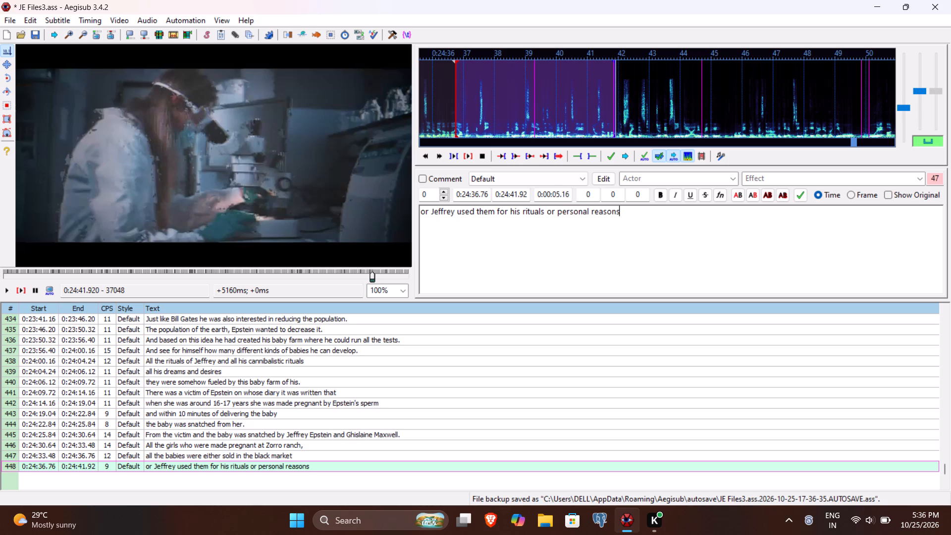
type(".")
key("Return")
Play line 449 through the end of its phrase and set its end time to 0:24:45.36.
left_click(23, 288)
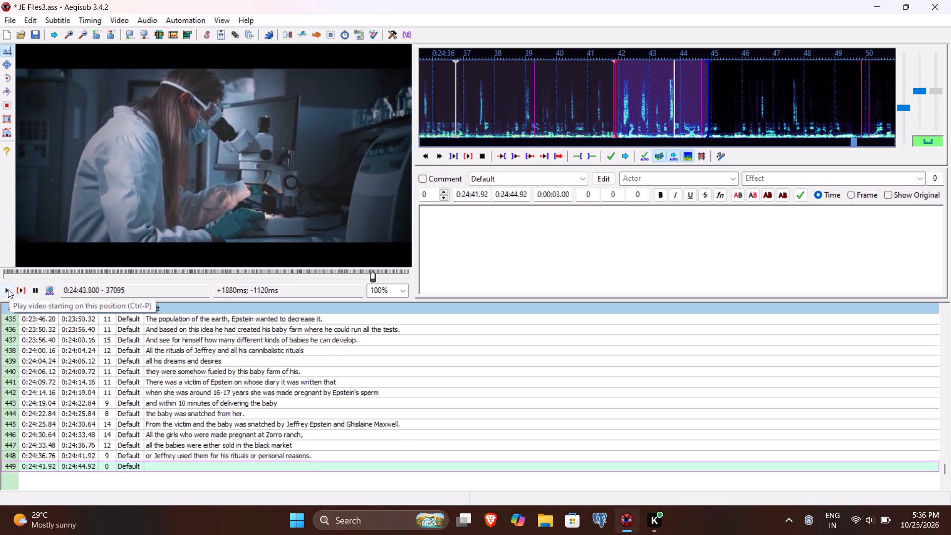
left_click(8, 289)
left_click(8, 289)
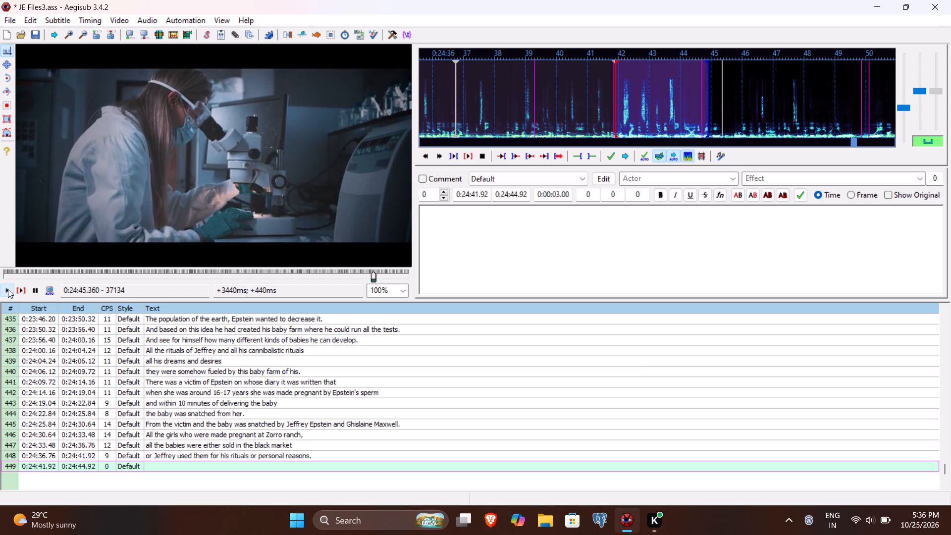
left_click(515, 195)
key("5")
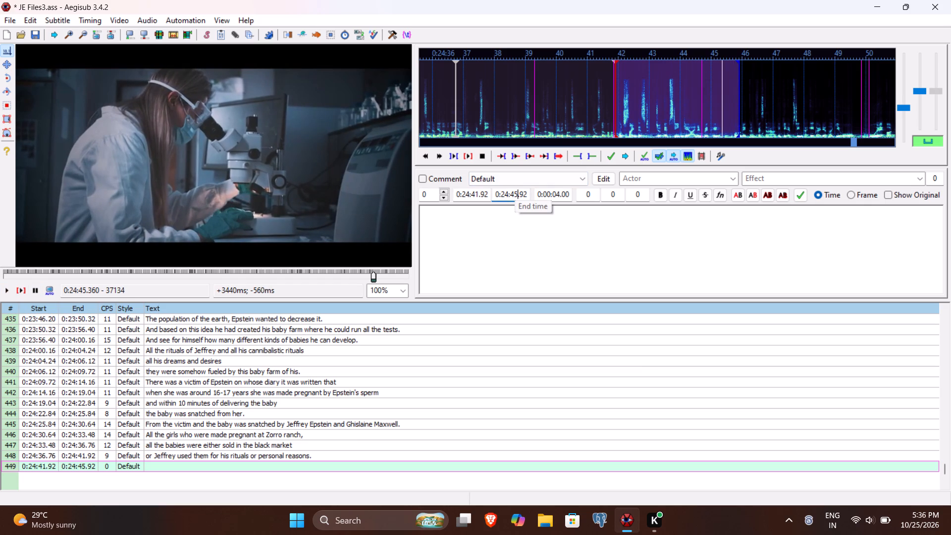
type("36")
Enter "Some scientists who were on Epstein island" as line 449's text and commit it.
left_click(485, 249)
type("Some t")
key("BackSpace")
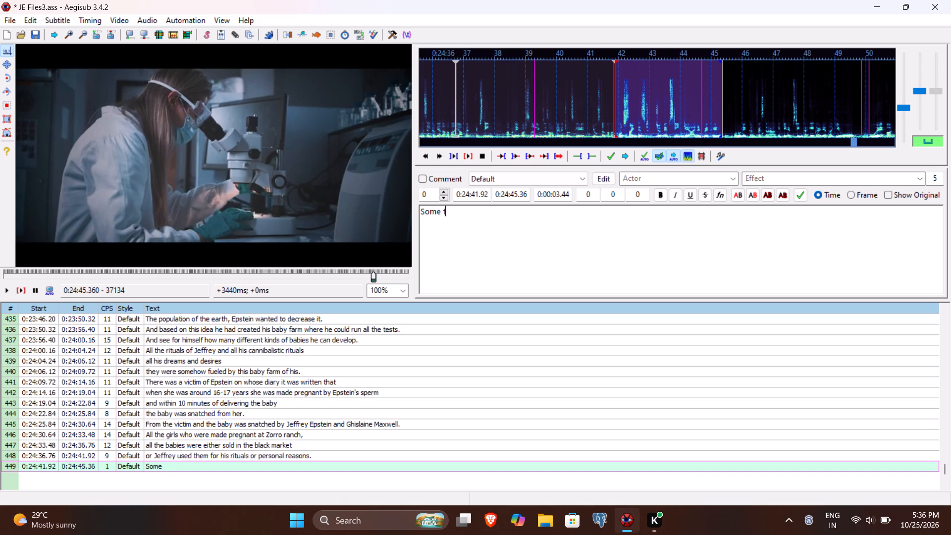
type("scientists who wee")
key("BackSpace")
type("re on Epstein island")
key("Return")
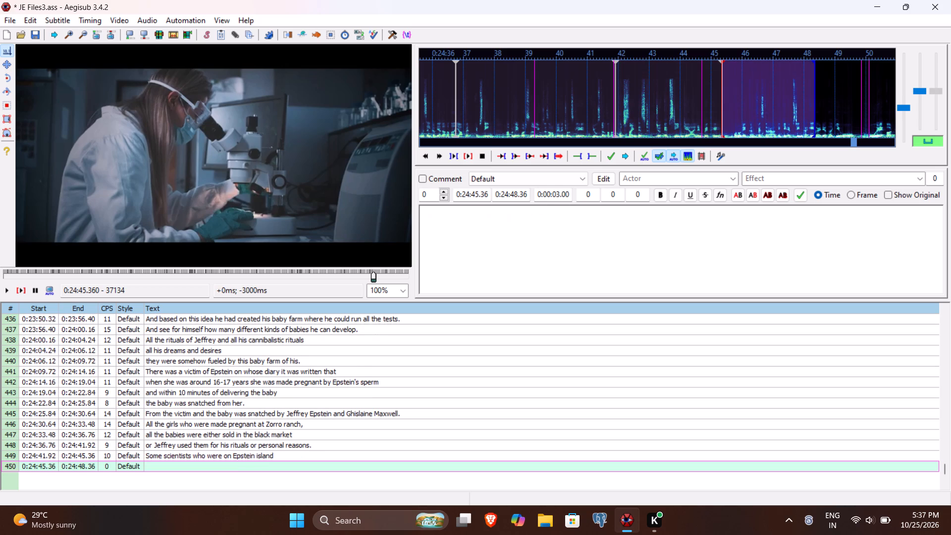
Play and replay line 450 to find its phrase, and time it from 0:24:45.72 to 0:24:47.12.
left_click(24, 291)
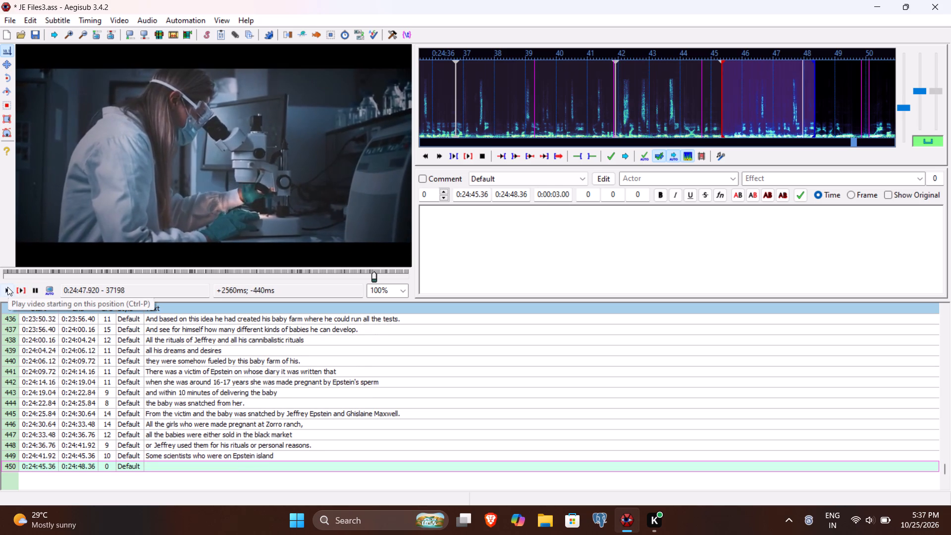
left_click(7, 287)
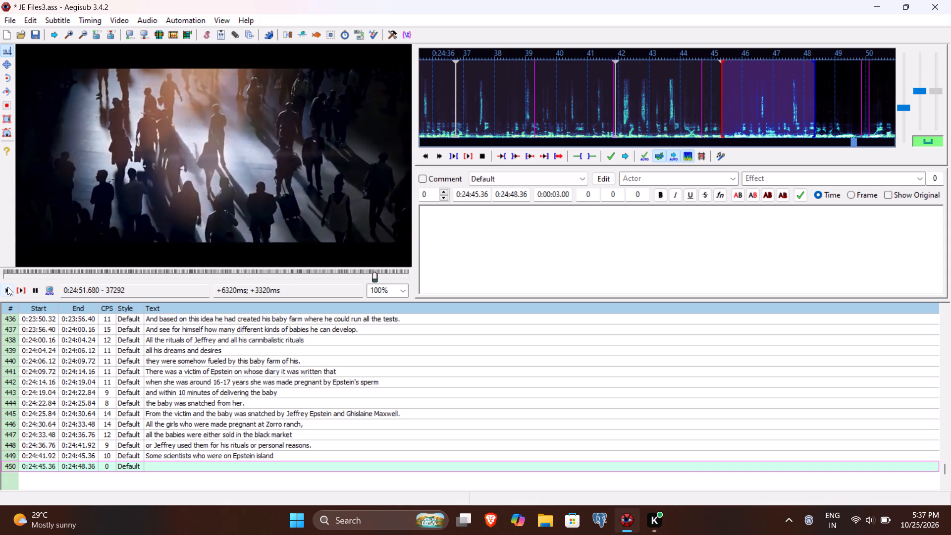
left_click(7, 287)
left_click(28, 289)
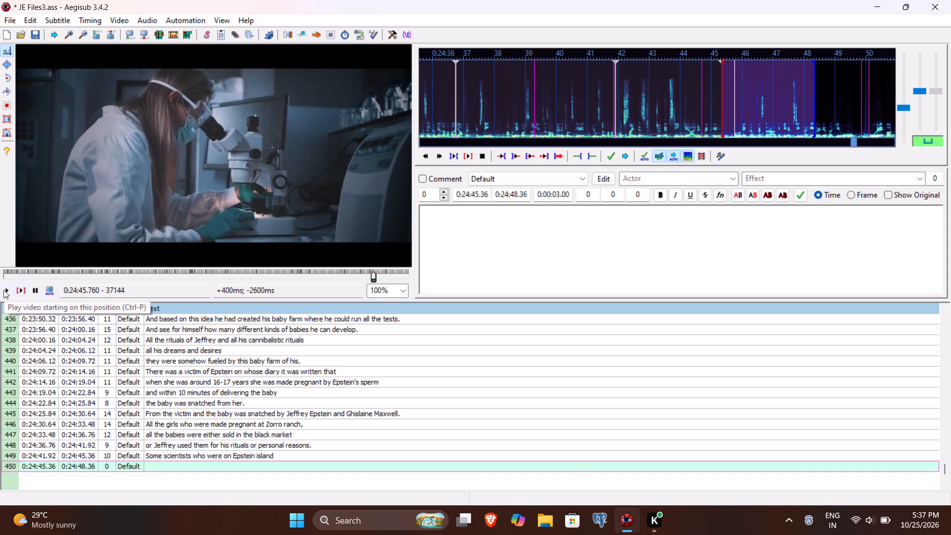
left_click(3, 290)
left_click(3, 290)
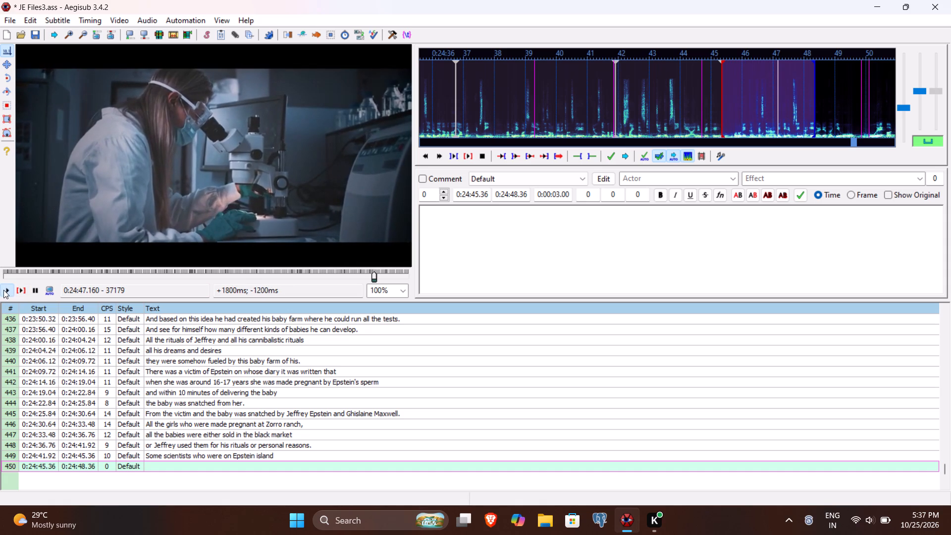
left_click(3, 290)
left_click(20, 289)
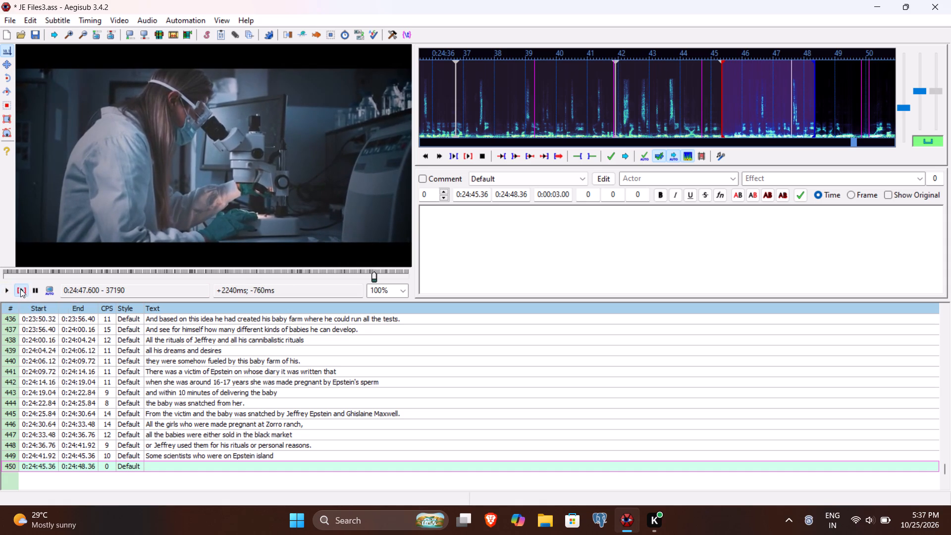
left_click(9, 289)
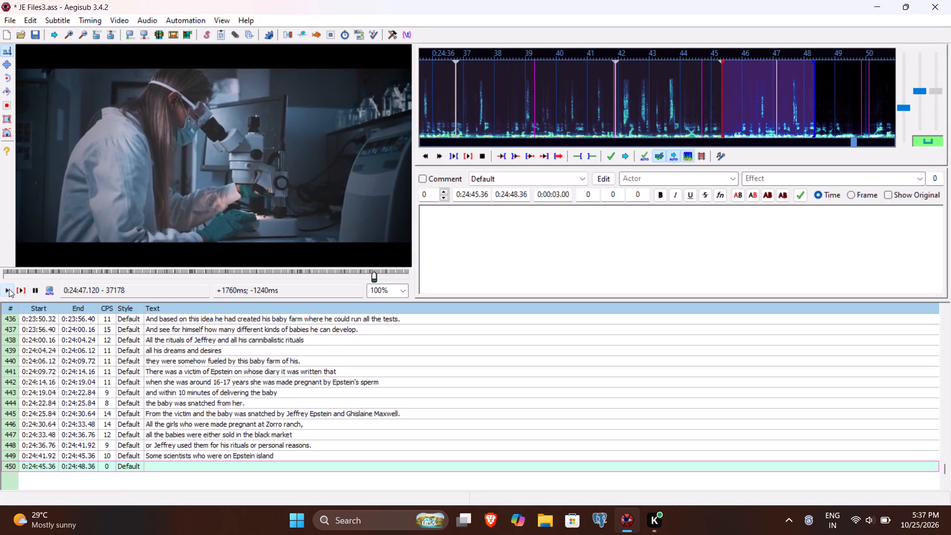
left_click(515, 197)
type("712")
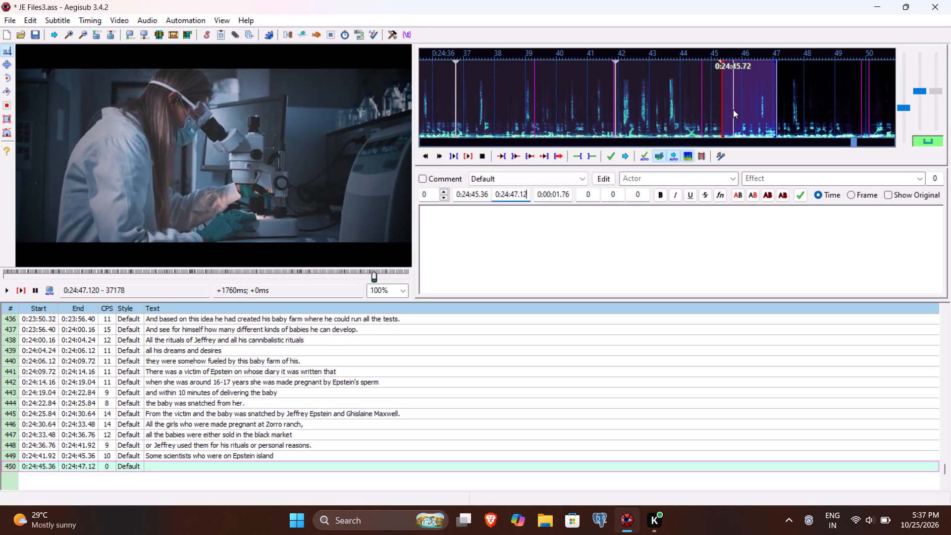
left_click(477, 195)
type("72")
Enter "they confessed" as line 450's text and commit it.
left_click(474, 242)
type("they confessd")
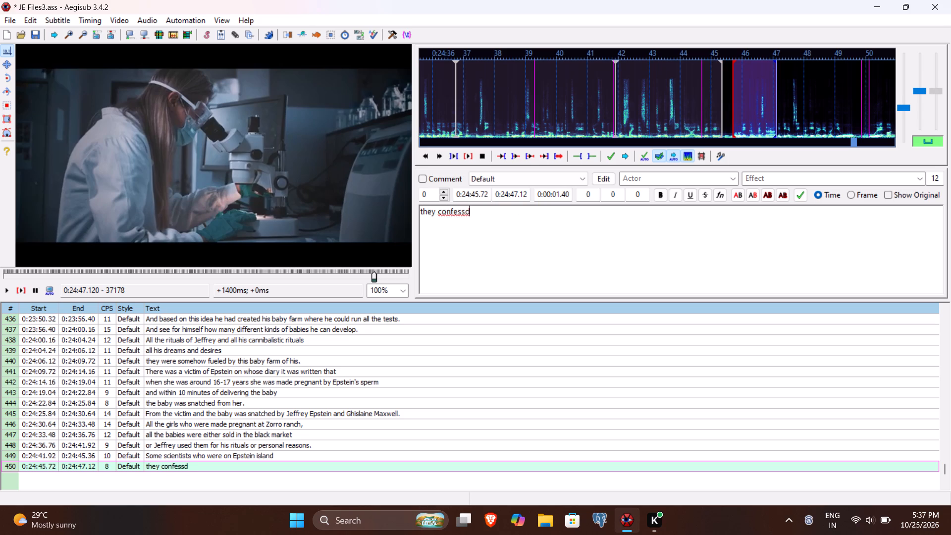
key("BackSpace")
type("ed")
key("Return")
Play line 451 through the end of its phrase and set its end time to 0:24:49.16.
left_click(20, 288)
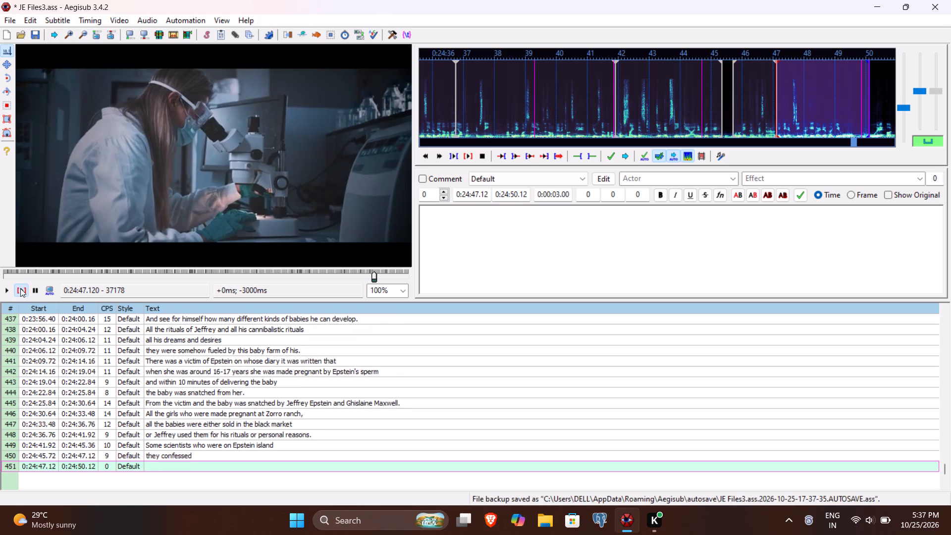
left_click(5, 289)
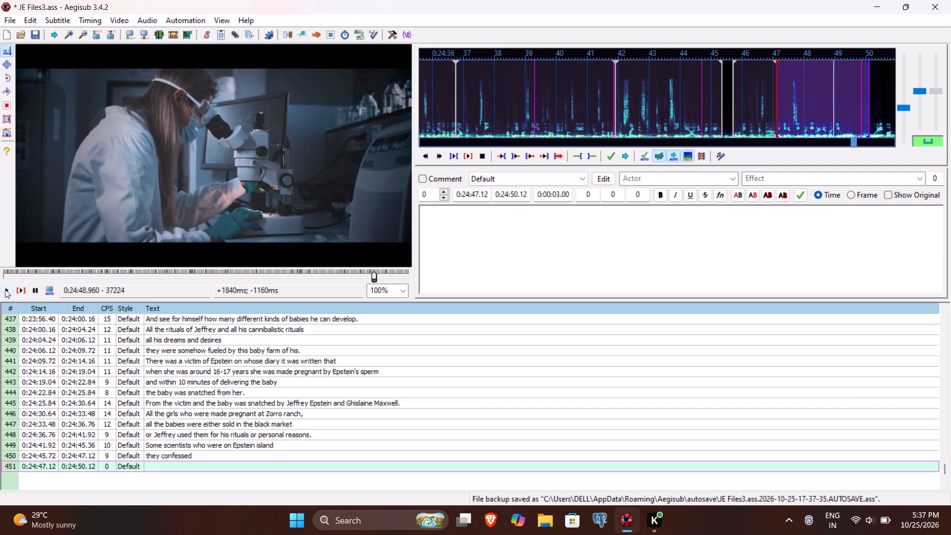
left_click(511, 197)
type("491")
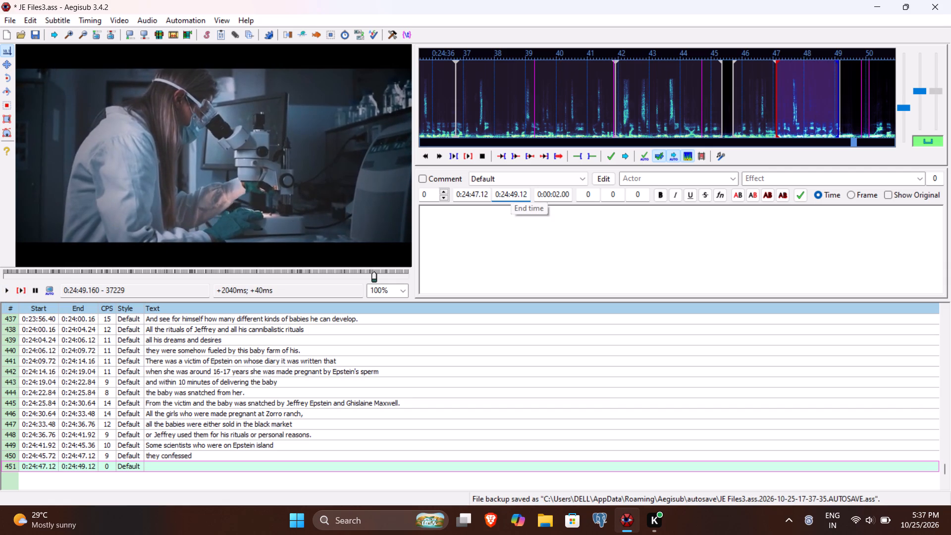
key("6")
Enter "Jeffrey had one idea" as line 451's text and commit it.
left_click(500, 224)
type("Jeffrey had on ei")
key("BackSpace")
key("BackSpace")
key("BackSpace")
type("e idea")
key("Return")
Play line 452 through the end of its phrase and set its end time to 0:24:53.32.
left_click(20, 284)
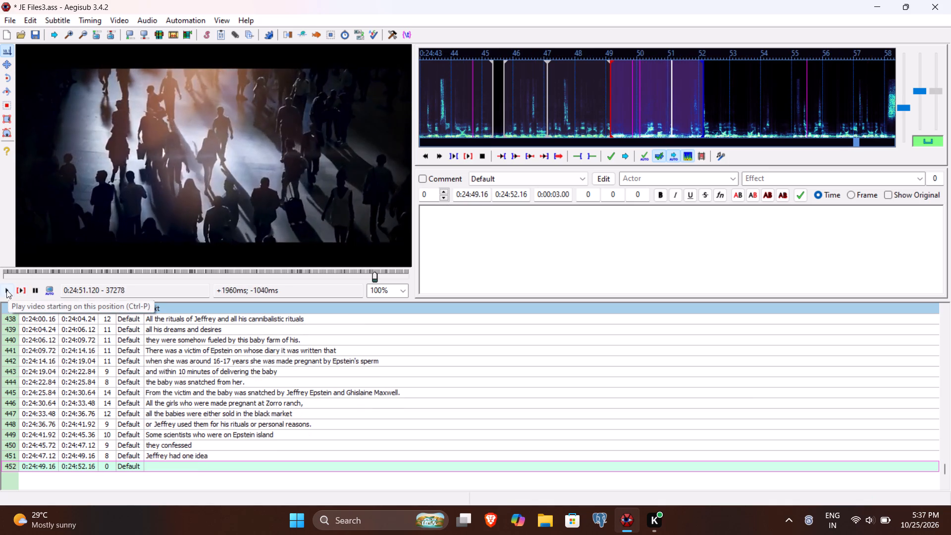
left_click(6, 290)
left_click(6, 290)
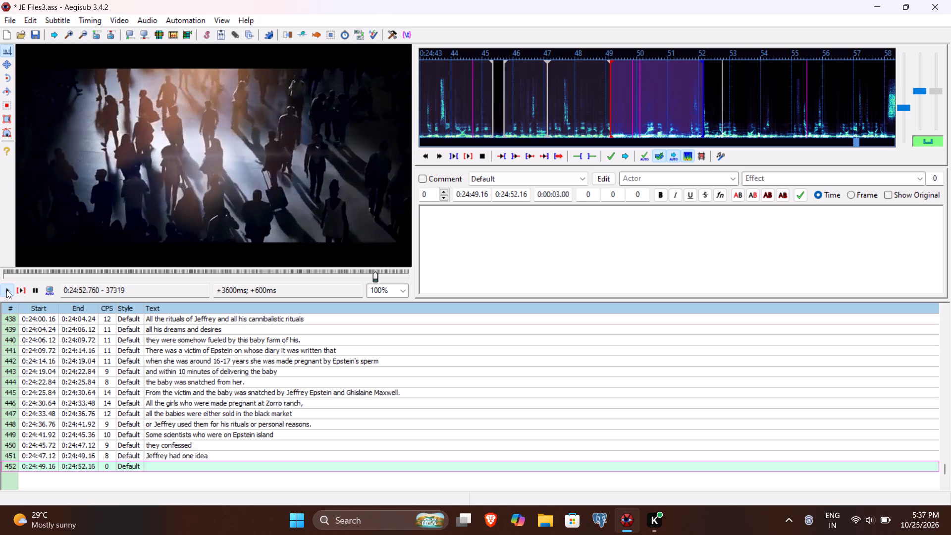
left_click(6, 290)
left_click(6, 290)
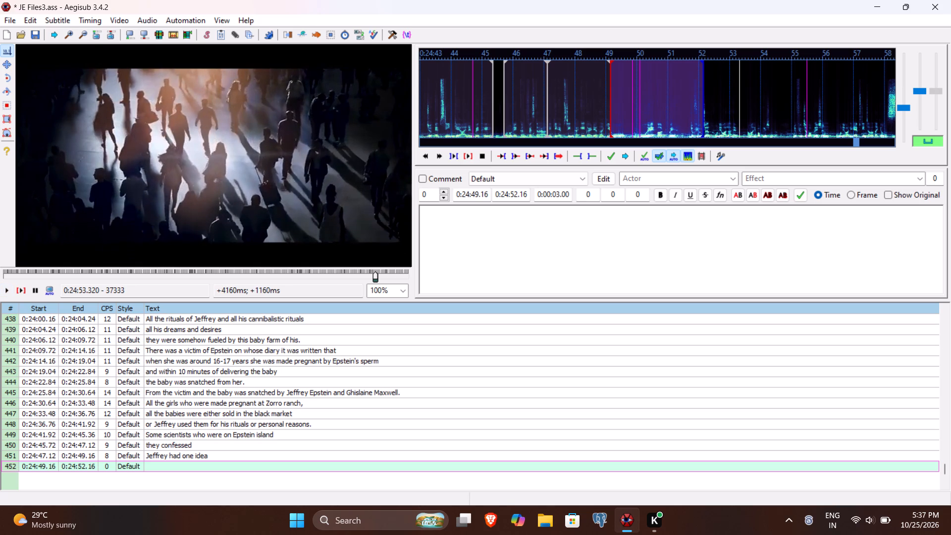
left_click(513, 192)
type("332")
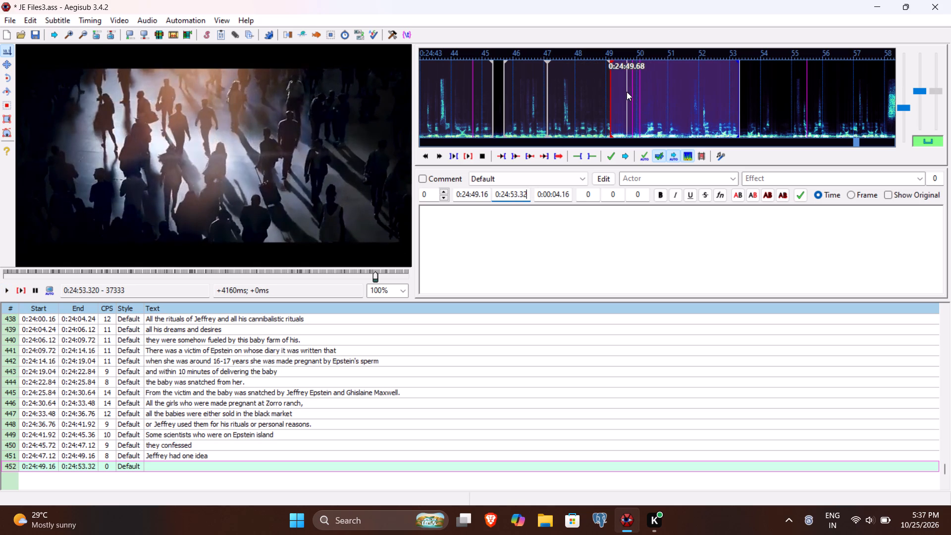
Replay line 452, enter "he on the whole earth, the future that's about to come" as its text and commit it.
left_click(22, 284)
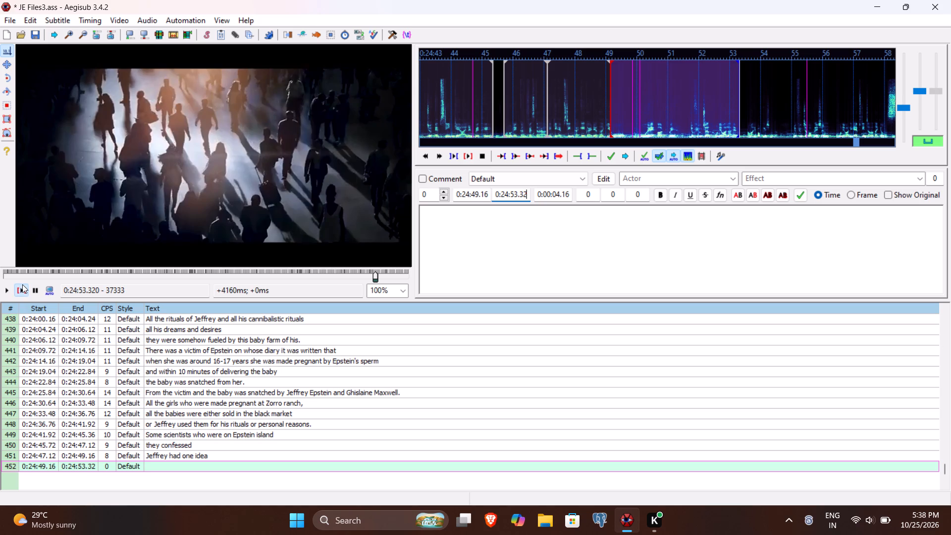
left_click(437, 253)
type("he on the")
key("space")
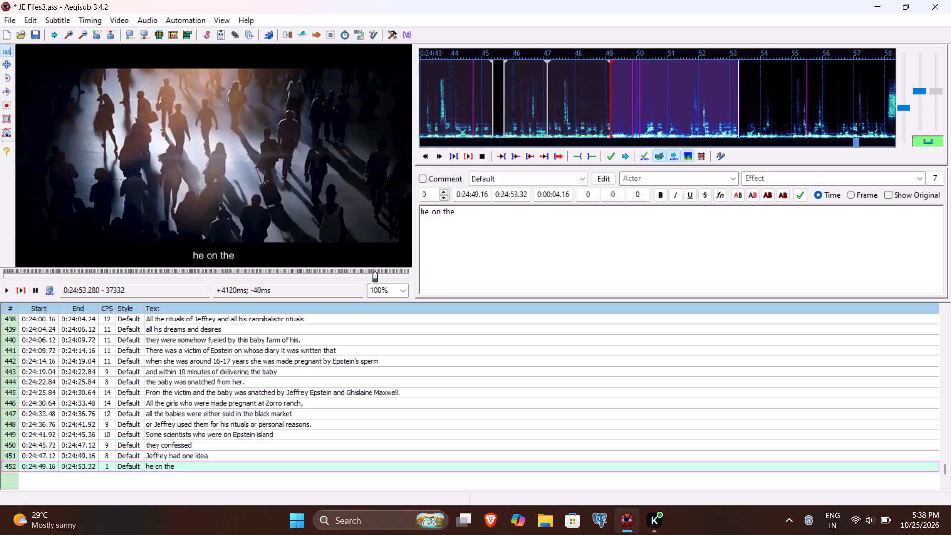
type("whoel e")
key("BackSpace")
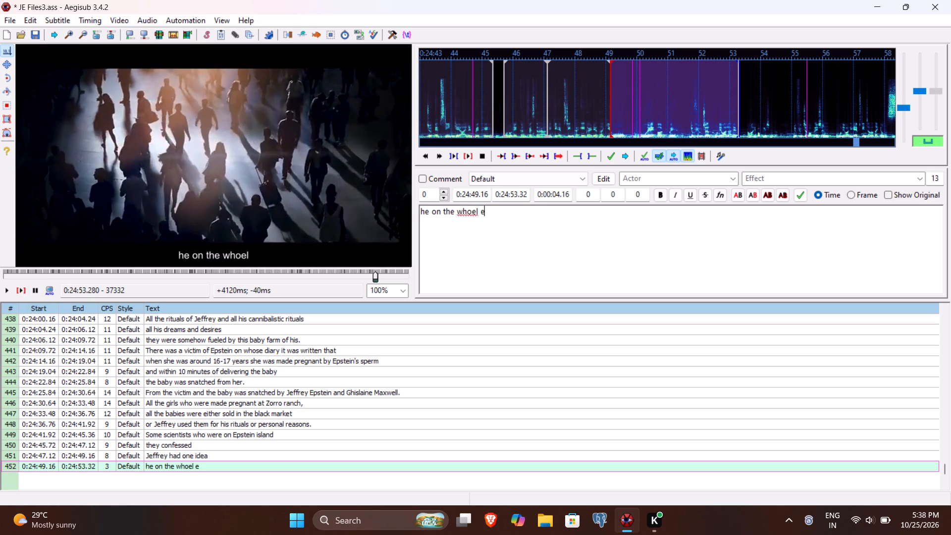
key("BackSpace")
key("BackSpace")
key("BackSpace")
type("le earth")
key("space")
key("BackSpace")
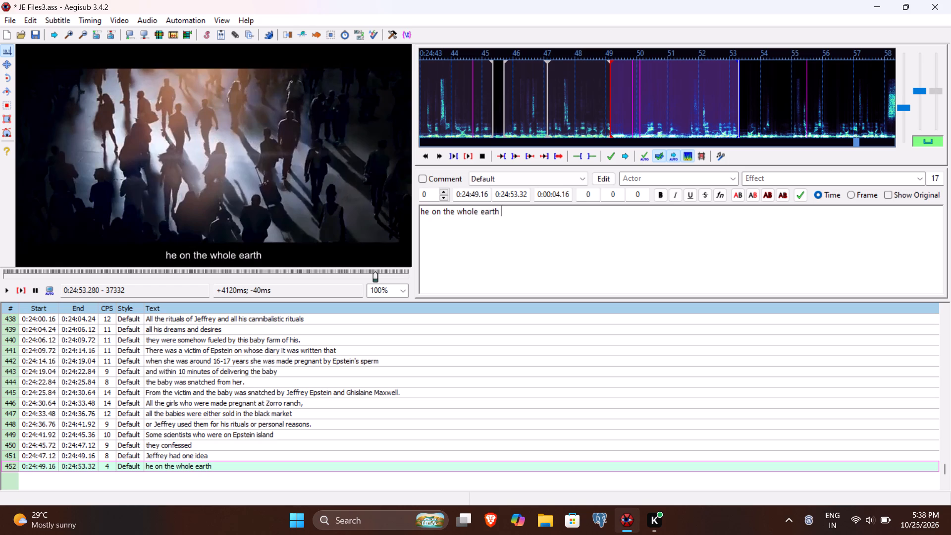
type(", the f")
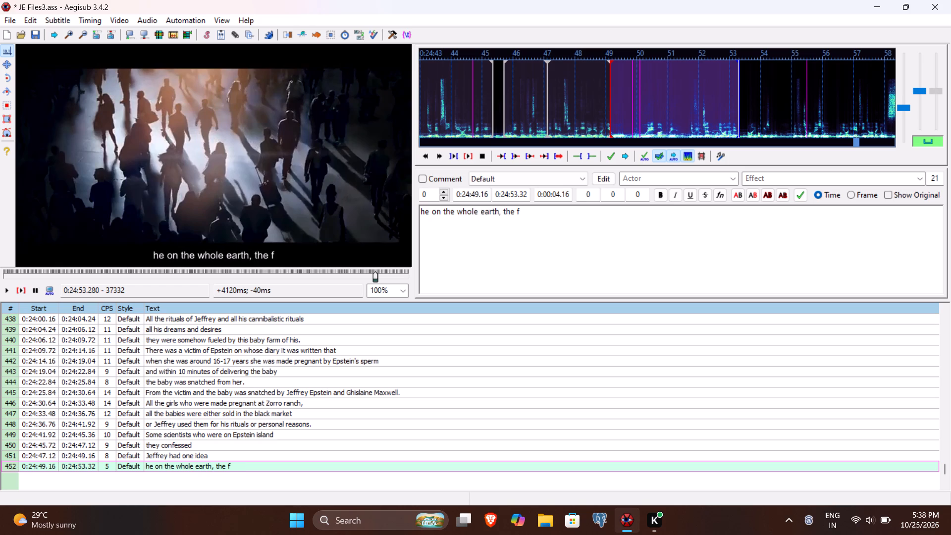
type("uture that's about to come")
key("Return")
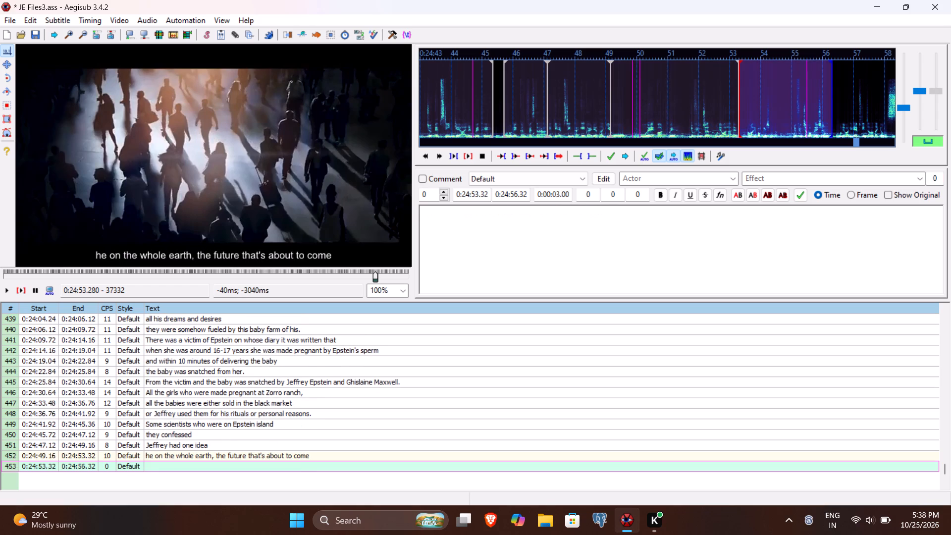
Play line 453 through the end of its phrase and set its end time to 0:25:00.28.
left_click(24, 290)
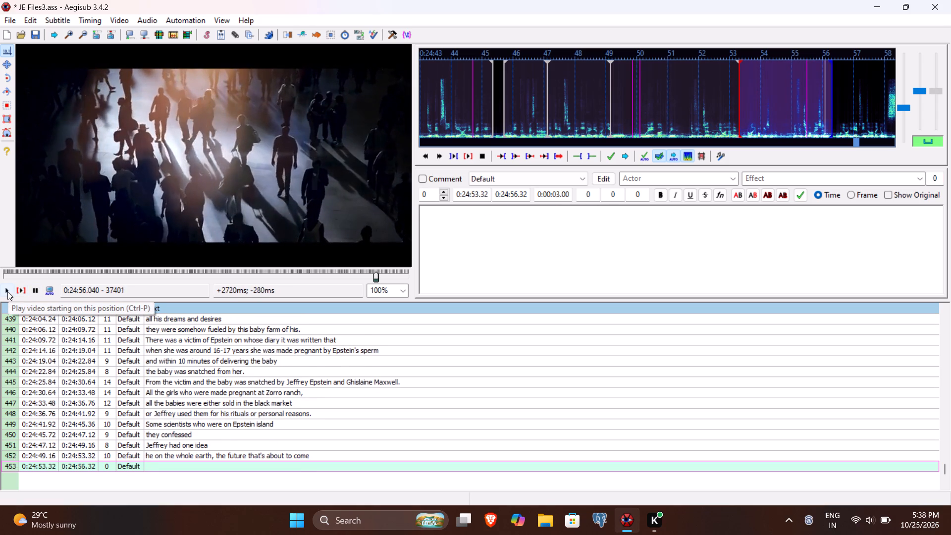
left_click(7, 291)
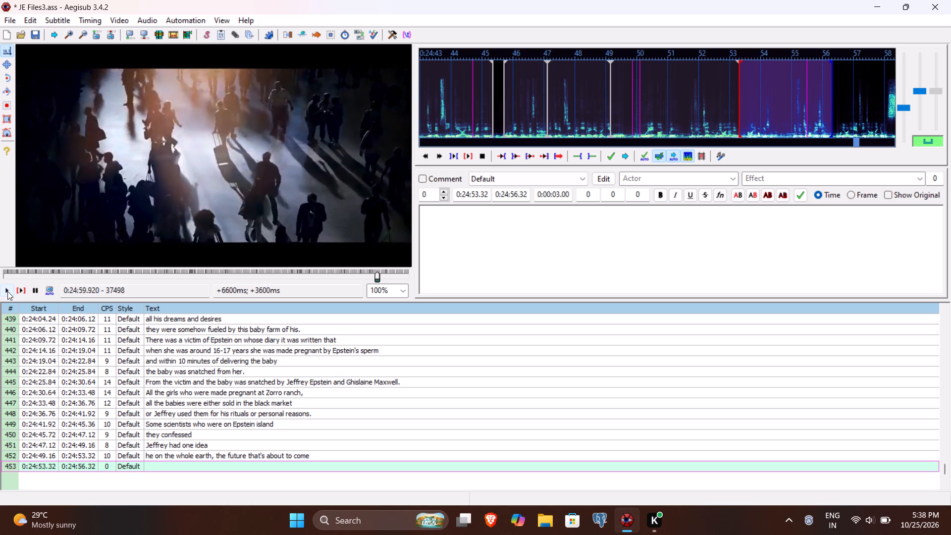
left_click(7, 291)
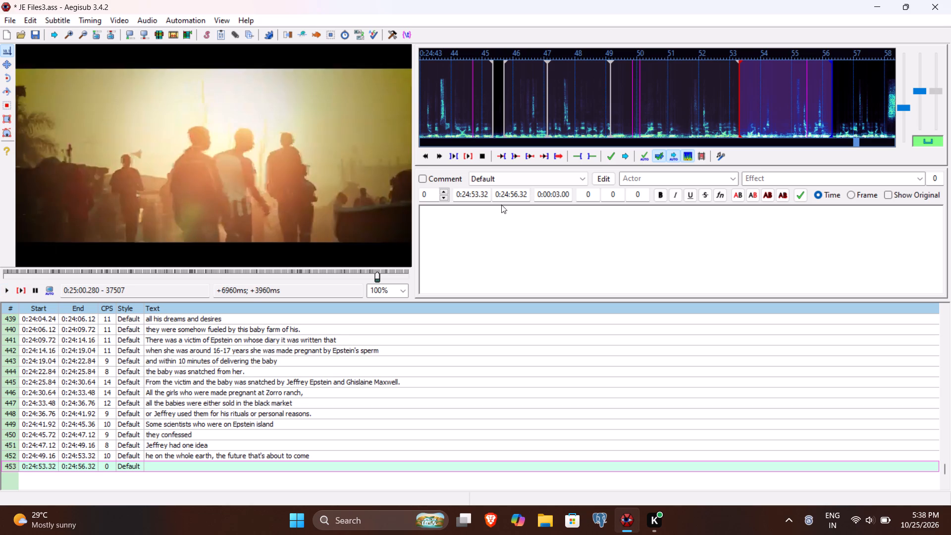
left_click(505, 195)
type("500")
type("28")
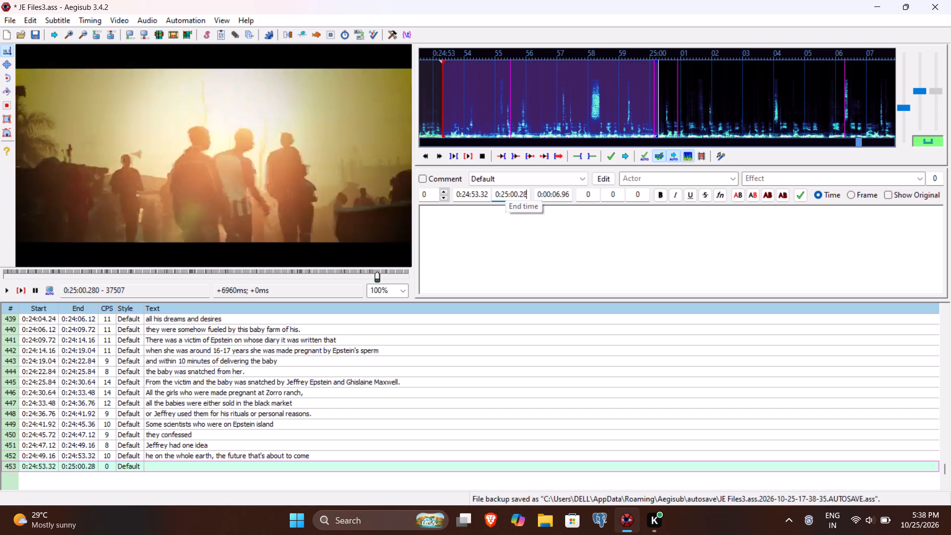
Enter "he wanted everyone to have his DNA." as line 453's text and commit it.
left_click(490, 245)
type("he wanted everyone to have his DNA")
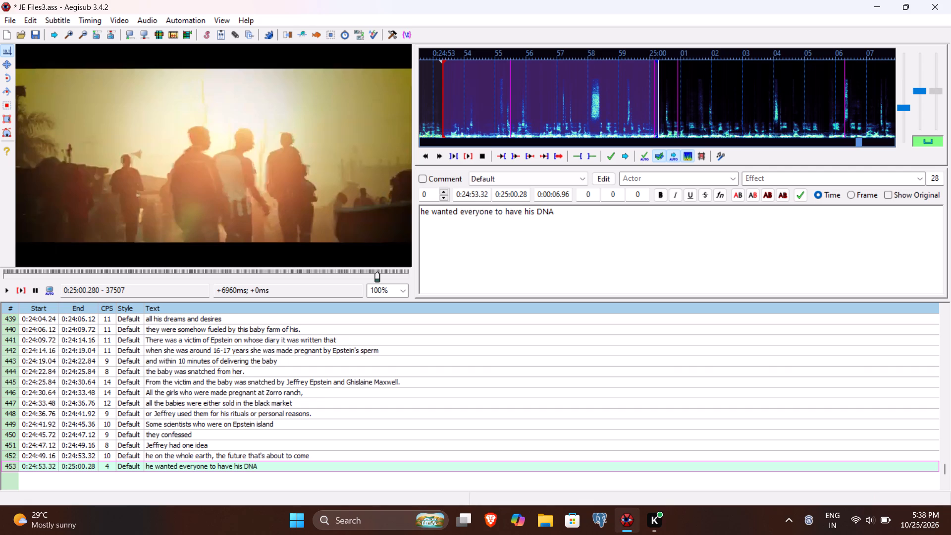
type(".")
key("Return")
Play line 454 through the end of its phrase and set its end time to 0:25:05.68.
left_click(17, 287)
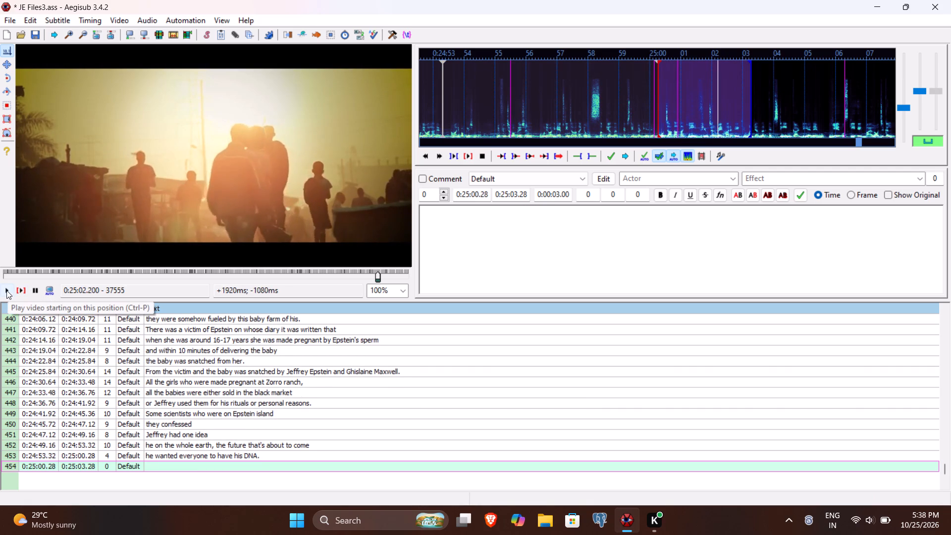
left_click(6, 290)
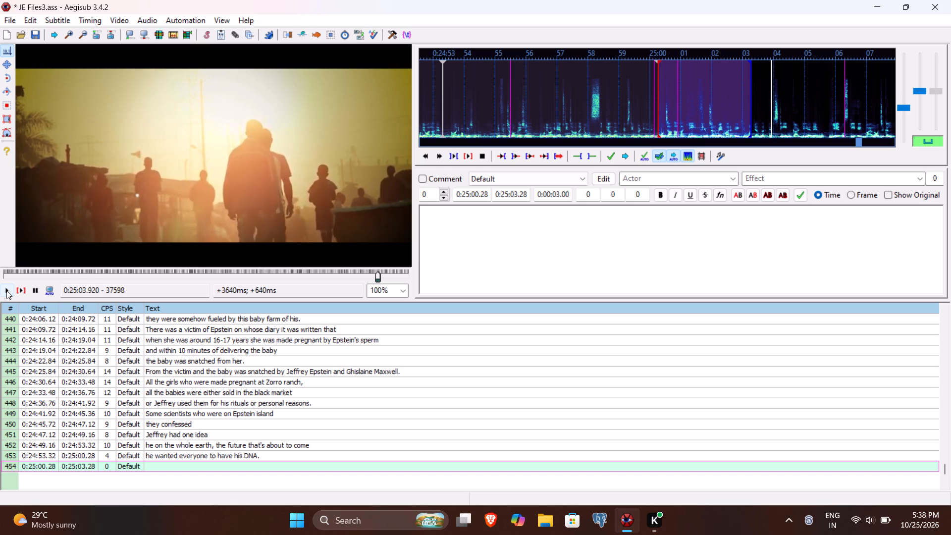
left_click(6, 290)
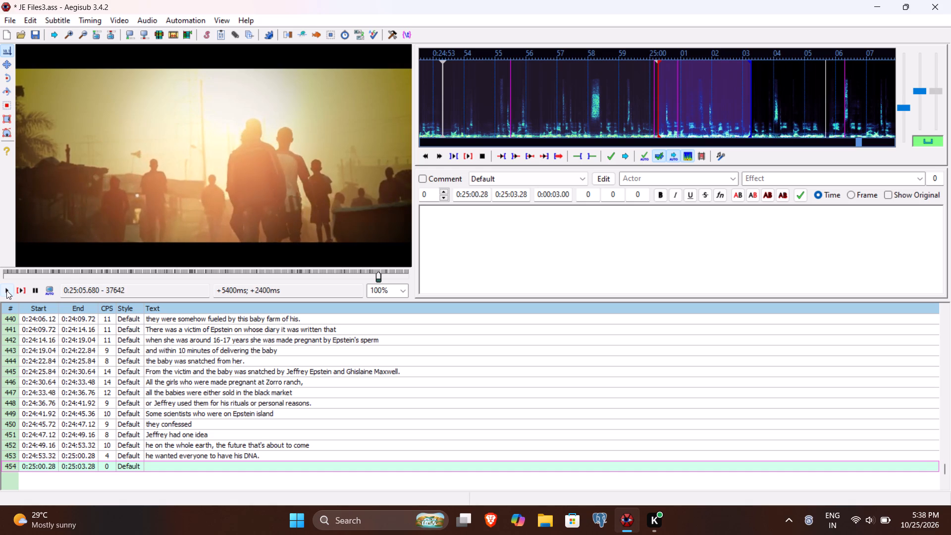
left_click(513, 191)
key("5")
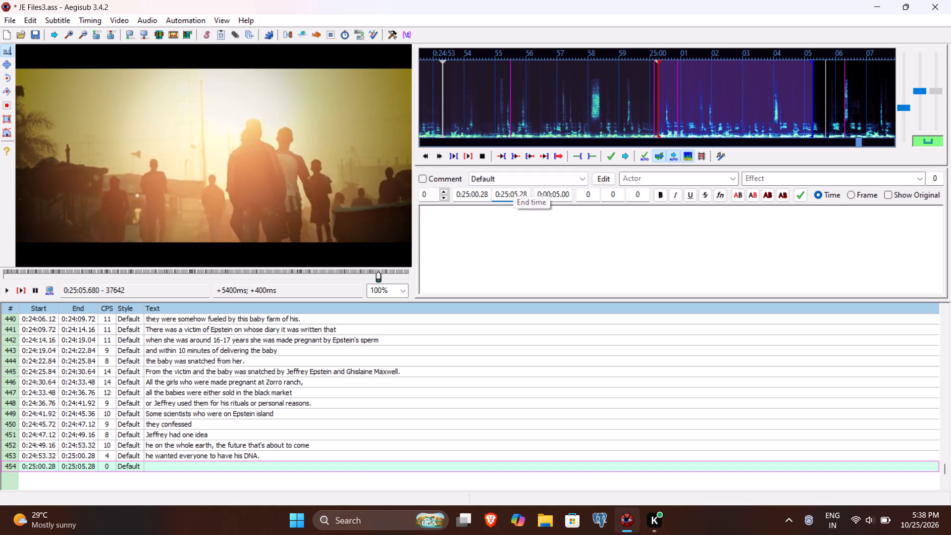
type("68")
Enter "He wanted that every person would have his DNA." as line 454's text and commit it.
left_click(501, 231)
type("He wanted that every person who")
key("BackSpace")
key("BackSpace")
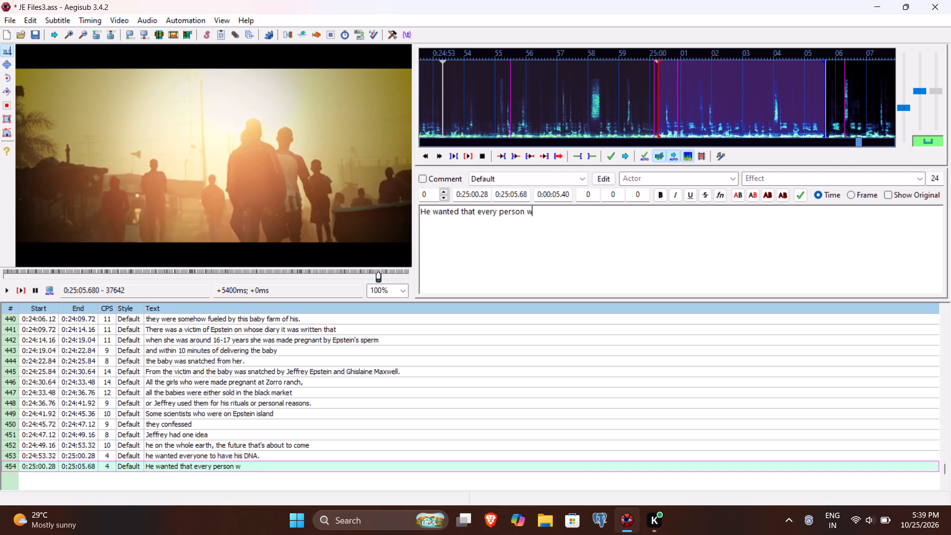
type("ould have his")
key("space")
type("DNA")
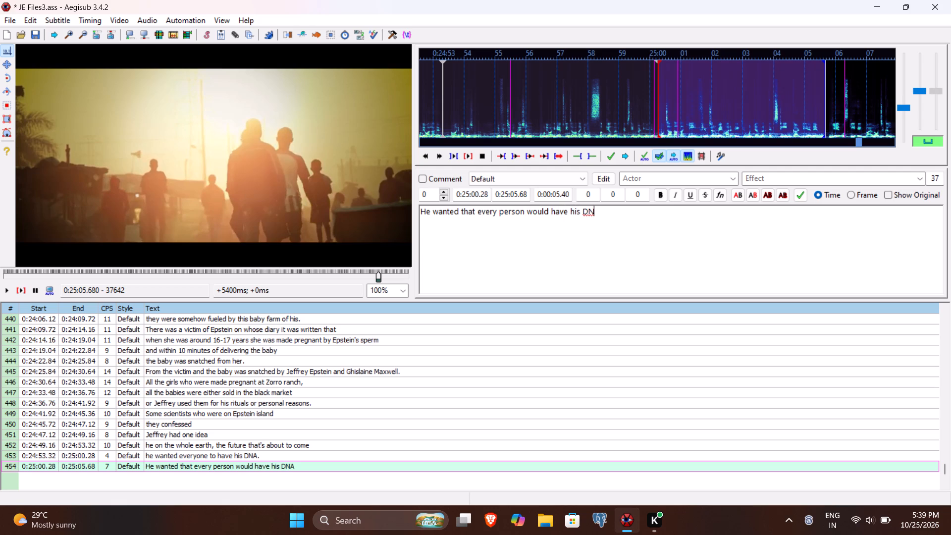
key("period")
key("Return")
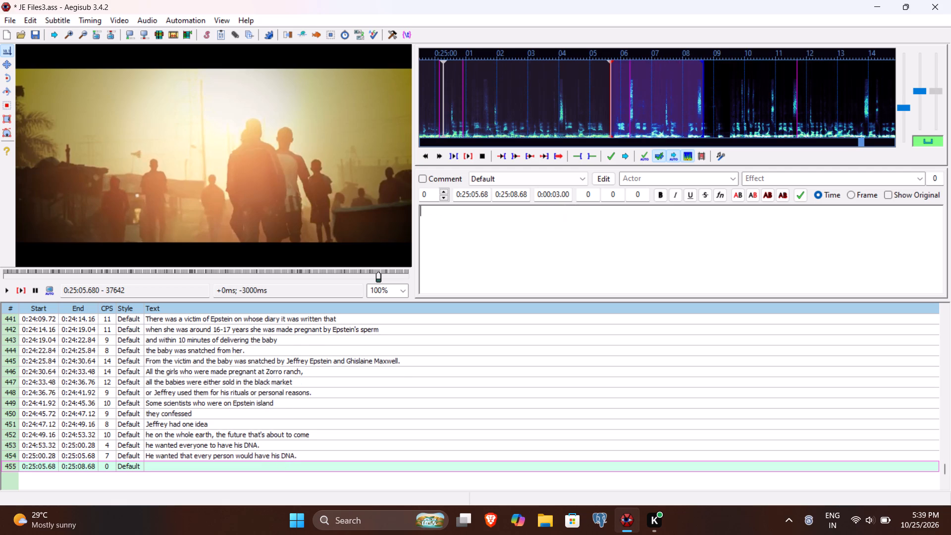
Play line 455 through the end of its phrase and set its end time to 0:25:09.48.
left_click(22, 290)
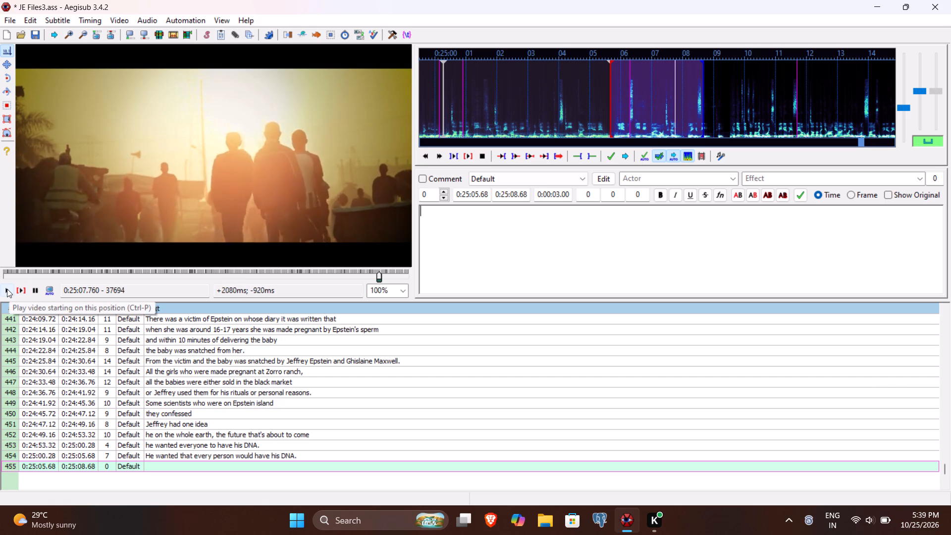
left_click(7, 289)
left_click(7, 289)
left_click(7, 289)
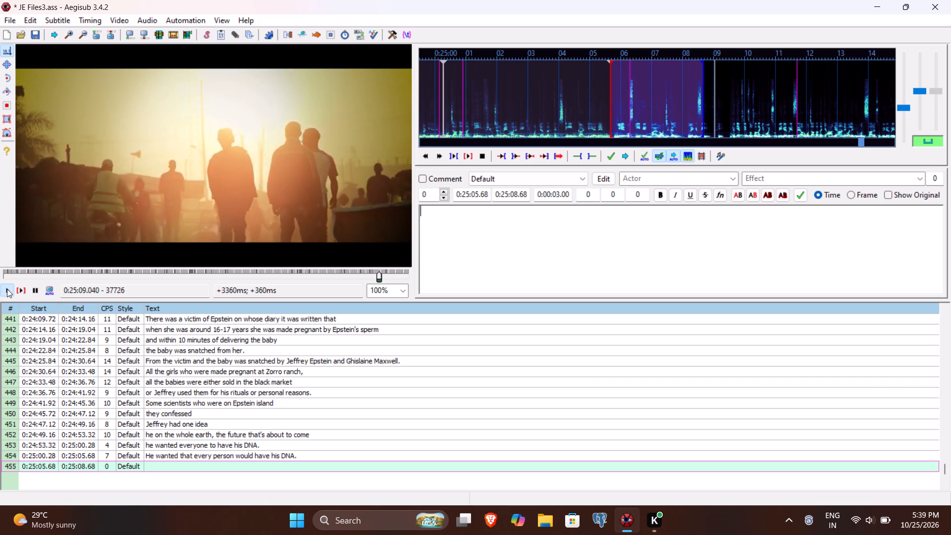
left_click(7, 289)
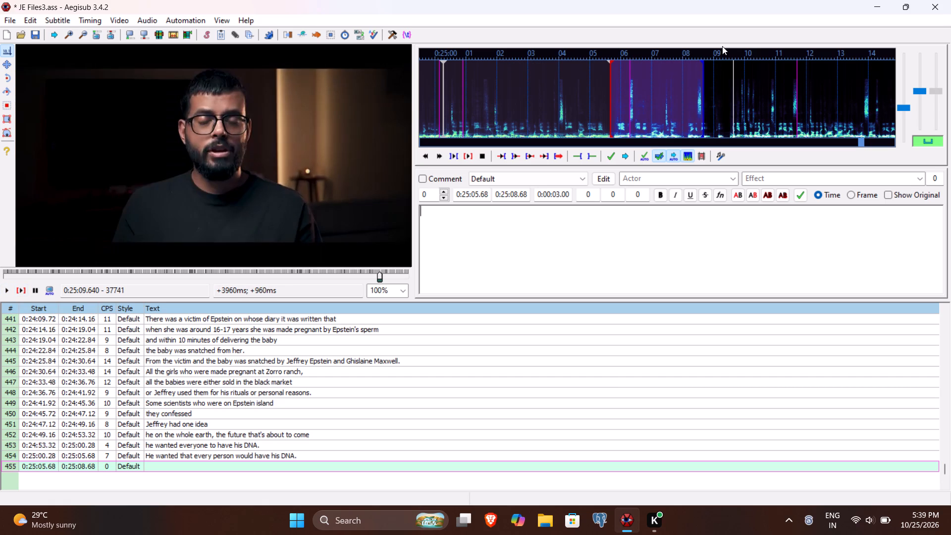
left_click(513, 195)
type("948")
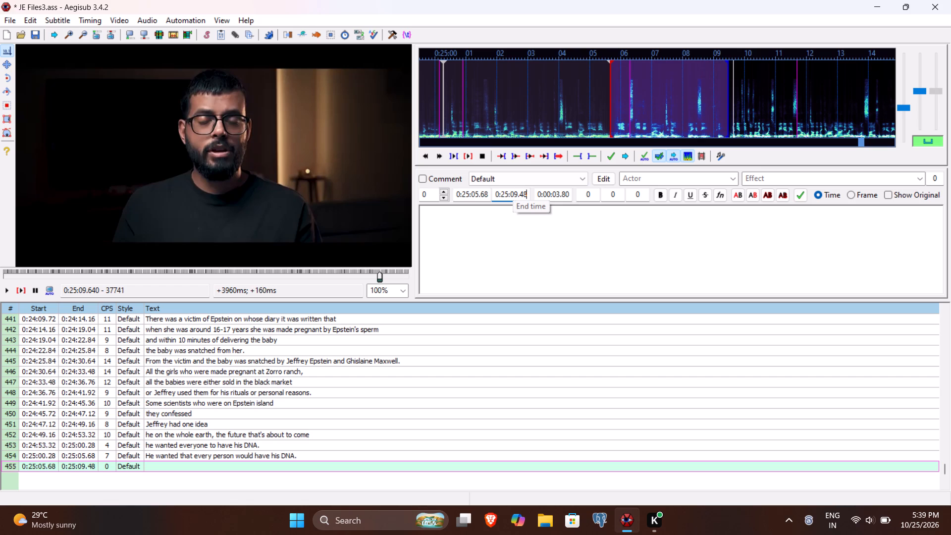
Enter "This was his biological legacy." as line 455's text, save the subtitle file and commit the line.
left_click(503, 225)
type("This was his biological legacy")
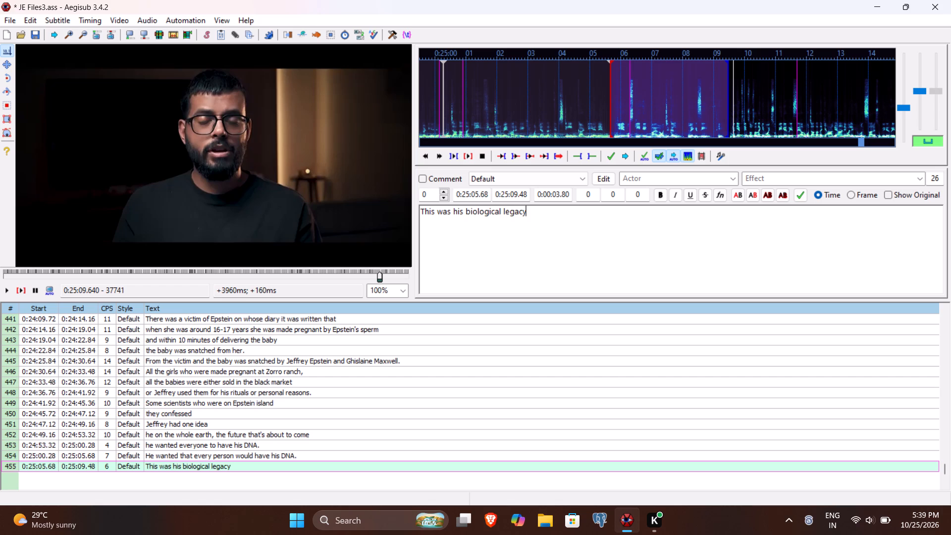
key("period")
key("ctrl+s")
key("Return")
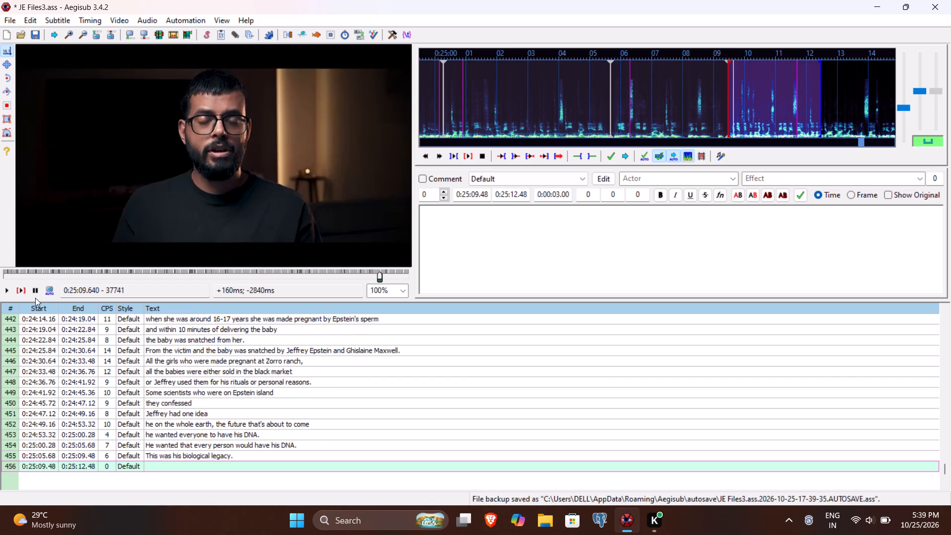
Play line 456 through the end of its phrase and set its end time to 0:25:15.20.
left_click(15, 289)
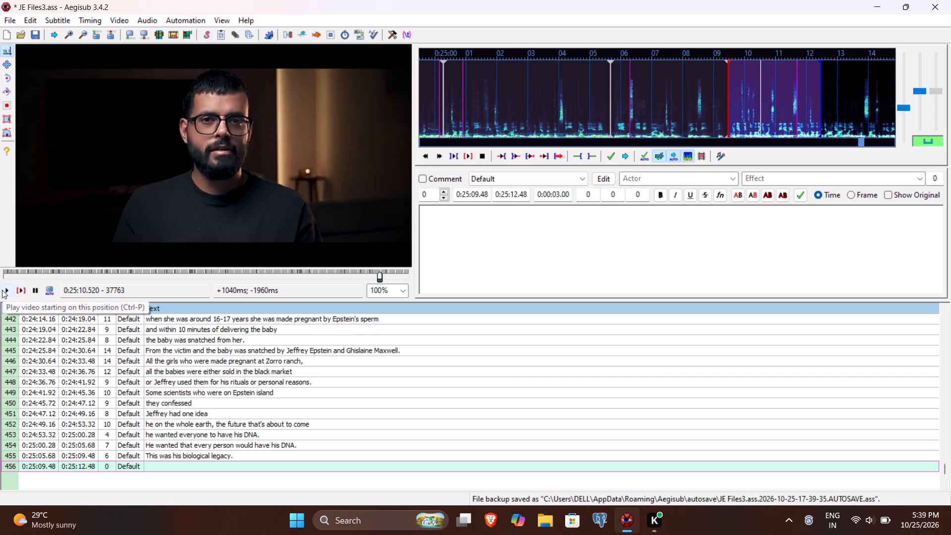
left_click(2, 290)
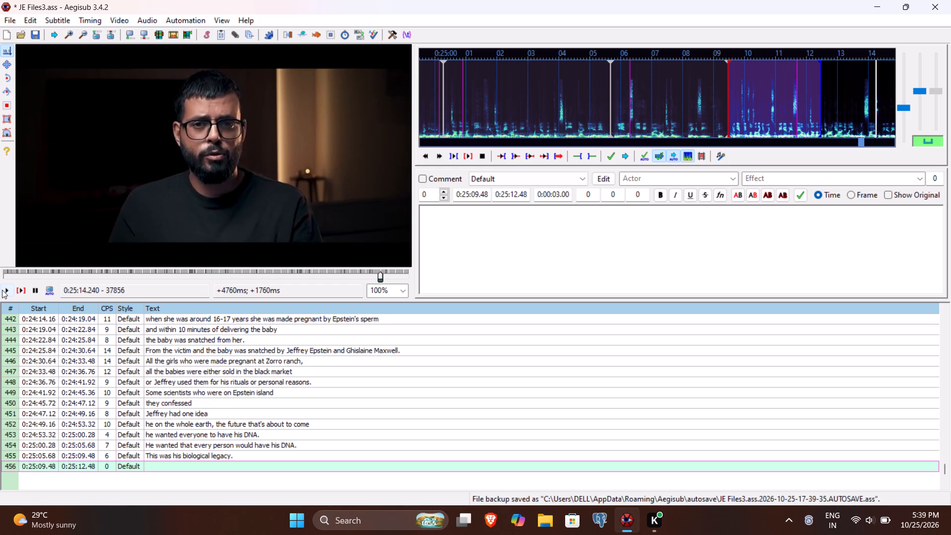
left_click(2, 290)
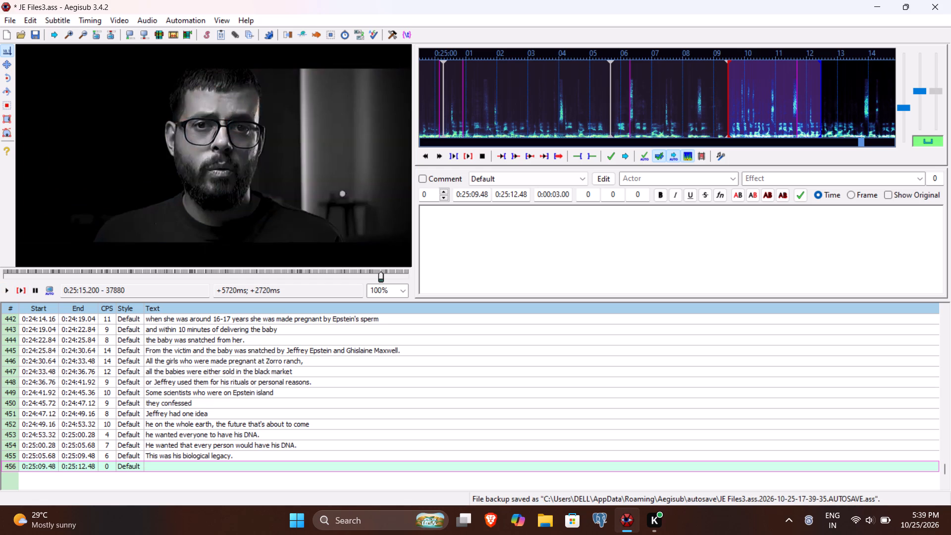
left_click(511, 196)
type("1520")
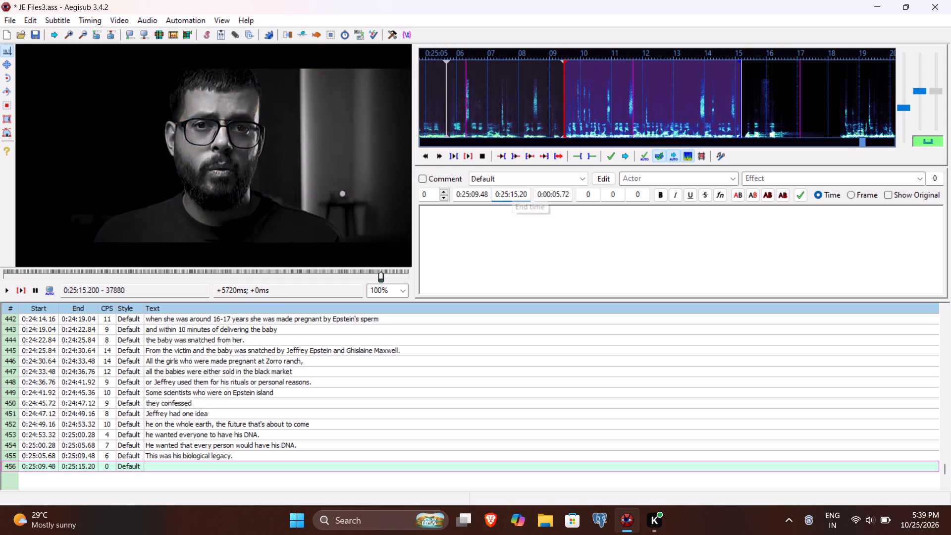
Enter "Because Jeffrey used to believe he was from a superior race and wanted the whole earth would be from a superior race.", save and commit.
left_click(470, 263)
type("Bec")
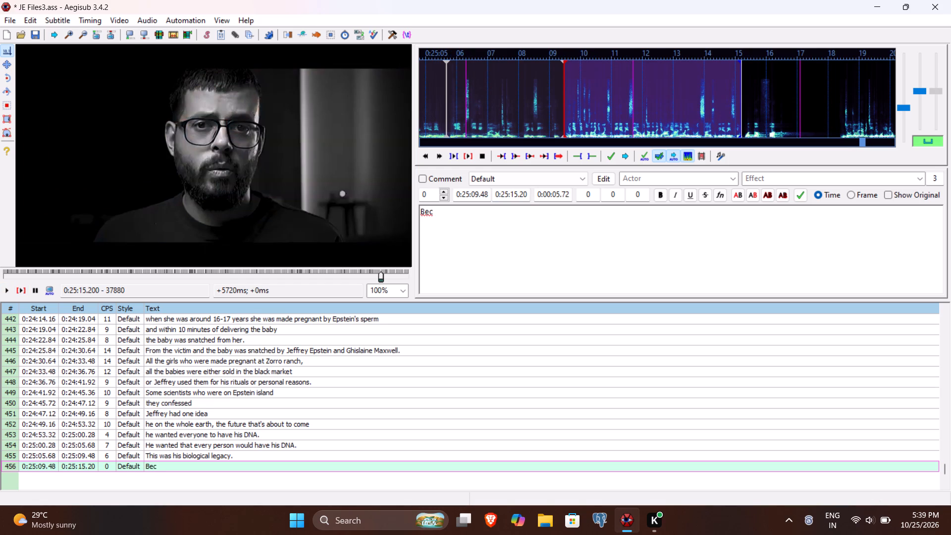
key("u")
key("BackSpace")
type("ause Jeffre")
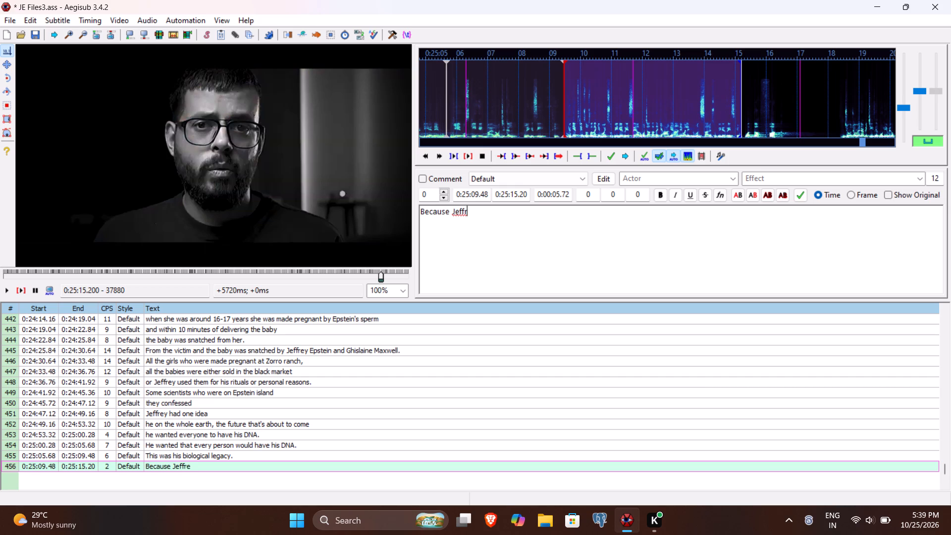
type("y used to beliv")
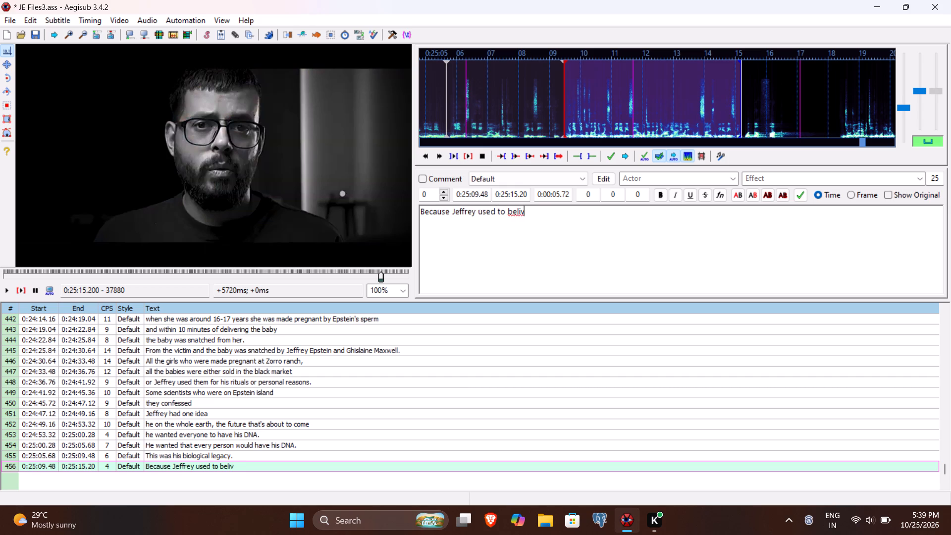
key("BackSpace")
type("eve he w")
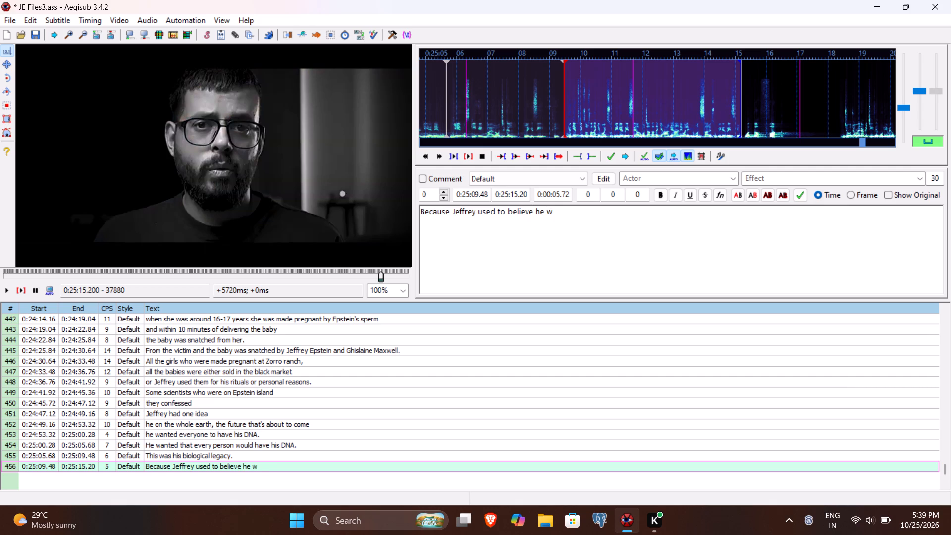
type("as from a superior race and watned")
key("BackSpace")
key("BackSpace")
key("BackSpace")
key("BackSpace")
type("nted the")
key("space")
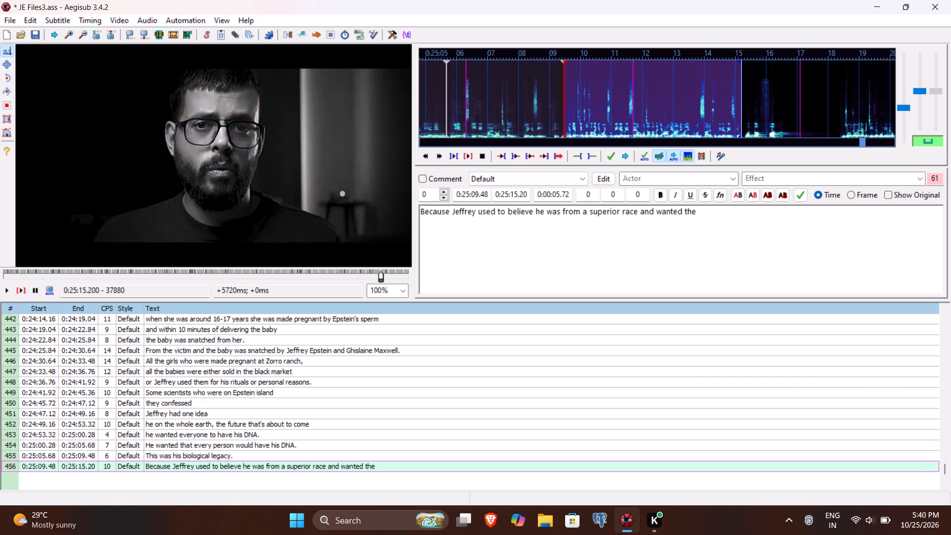
type("whole earht")
key("BackSpace")
key("BackSpace")
type("th o")
key("BackSpace")
type("would f")
key("BackSpace")
type("bef")
key("BackSpace")
key("space")
type("from a superior race")
key("period")
key("ctrl+s")
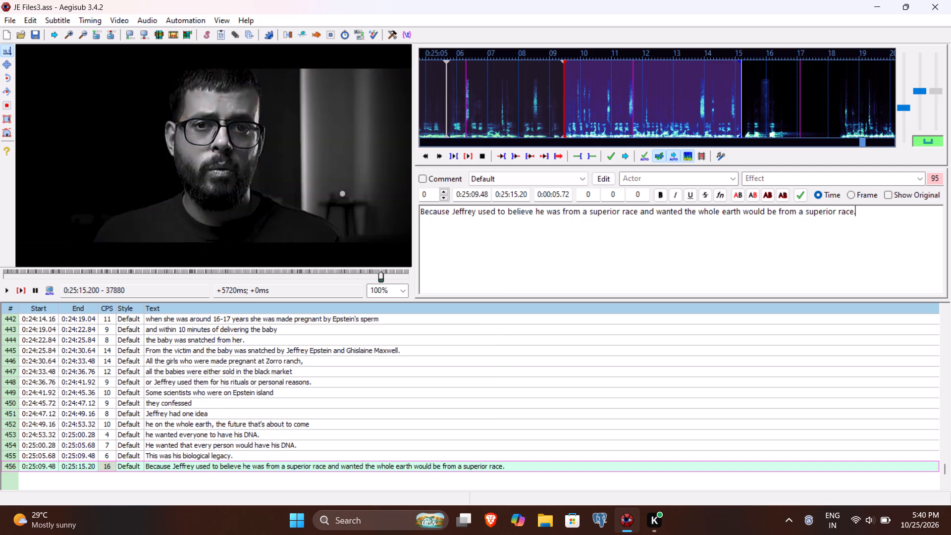
key("Return")
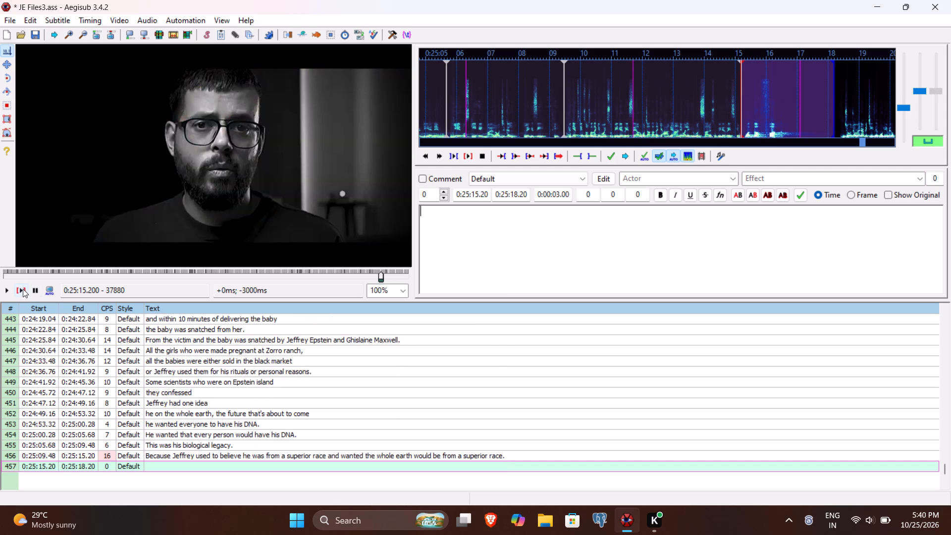
Play line 457 through the end of its phrase and set its end time to 0:25:16.68.
left_click(23, 289)
left_click(9, 288)
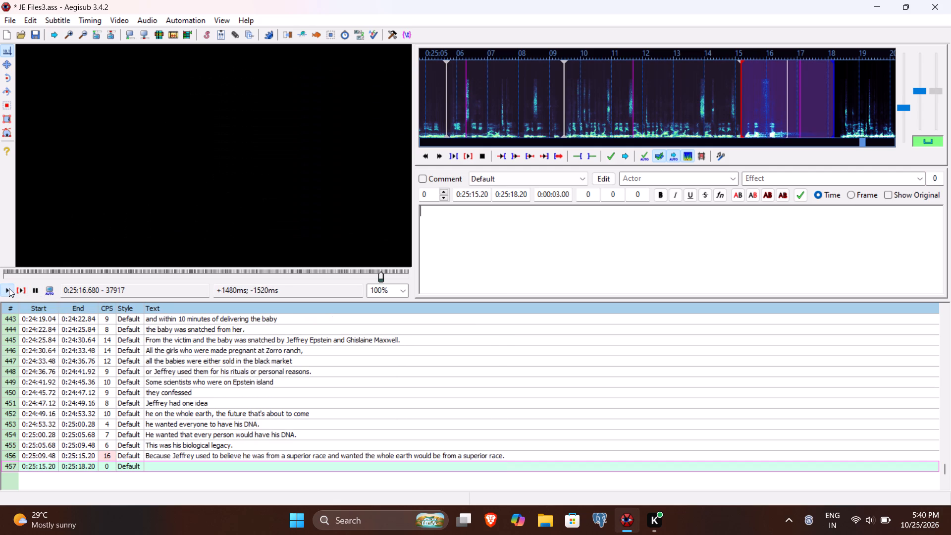
left_click(513, 193)
key("6")
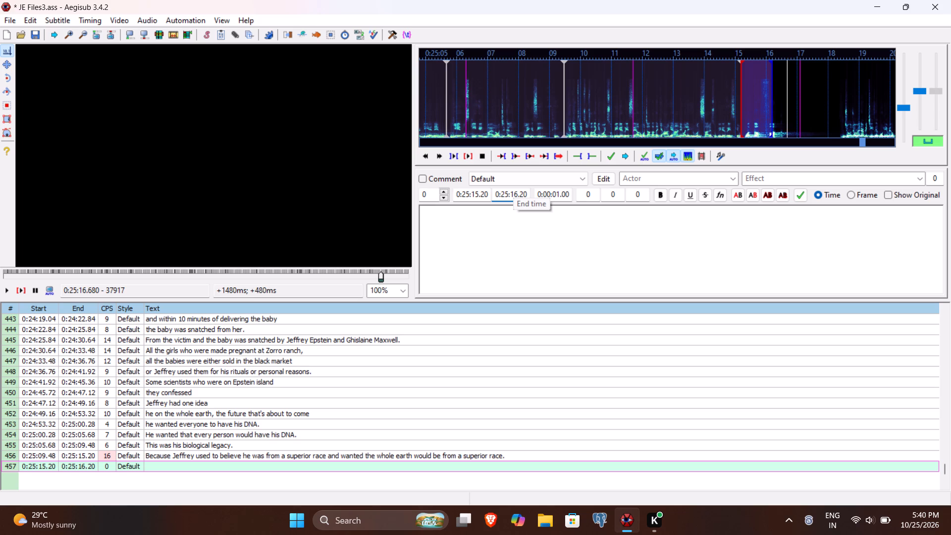
type("68")
Enter "What the fuck?" as line 457's text, commit the line and save the subtitle file.
left_click(511, 233)
type("What the fuck")
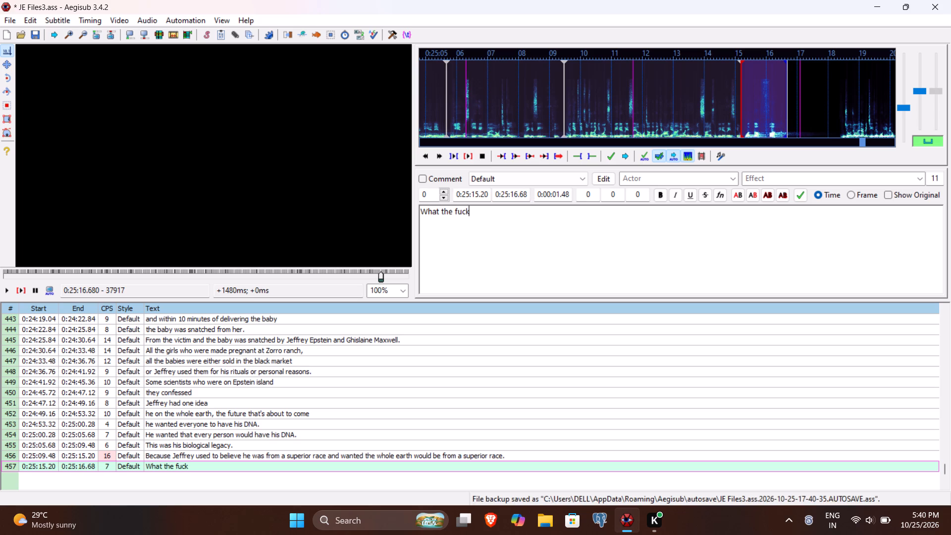
key("shift+question")
key("Return")
key("ctrl+s")
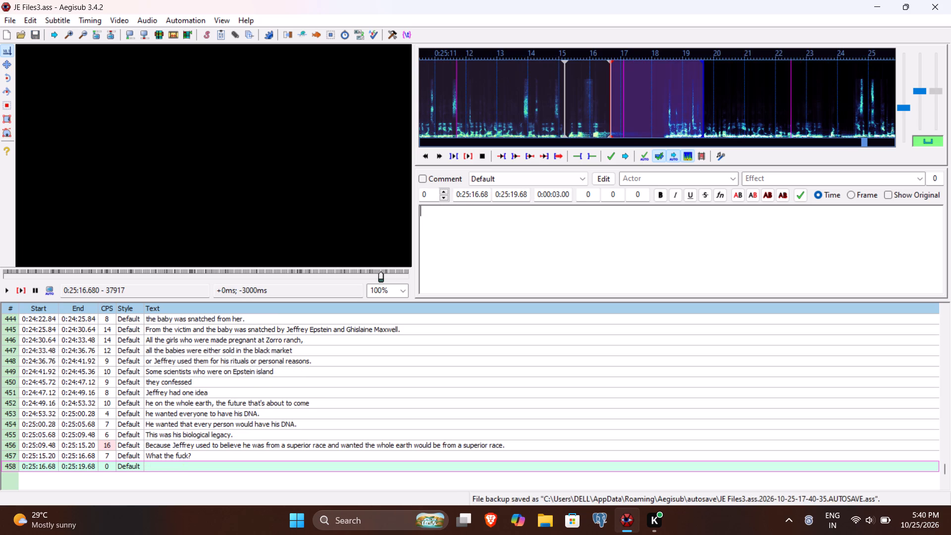